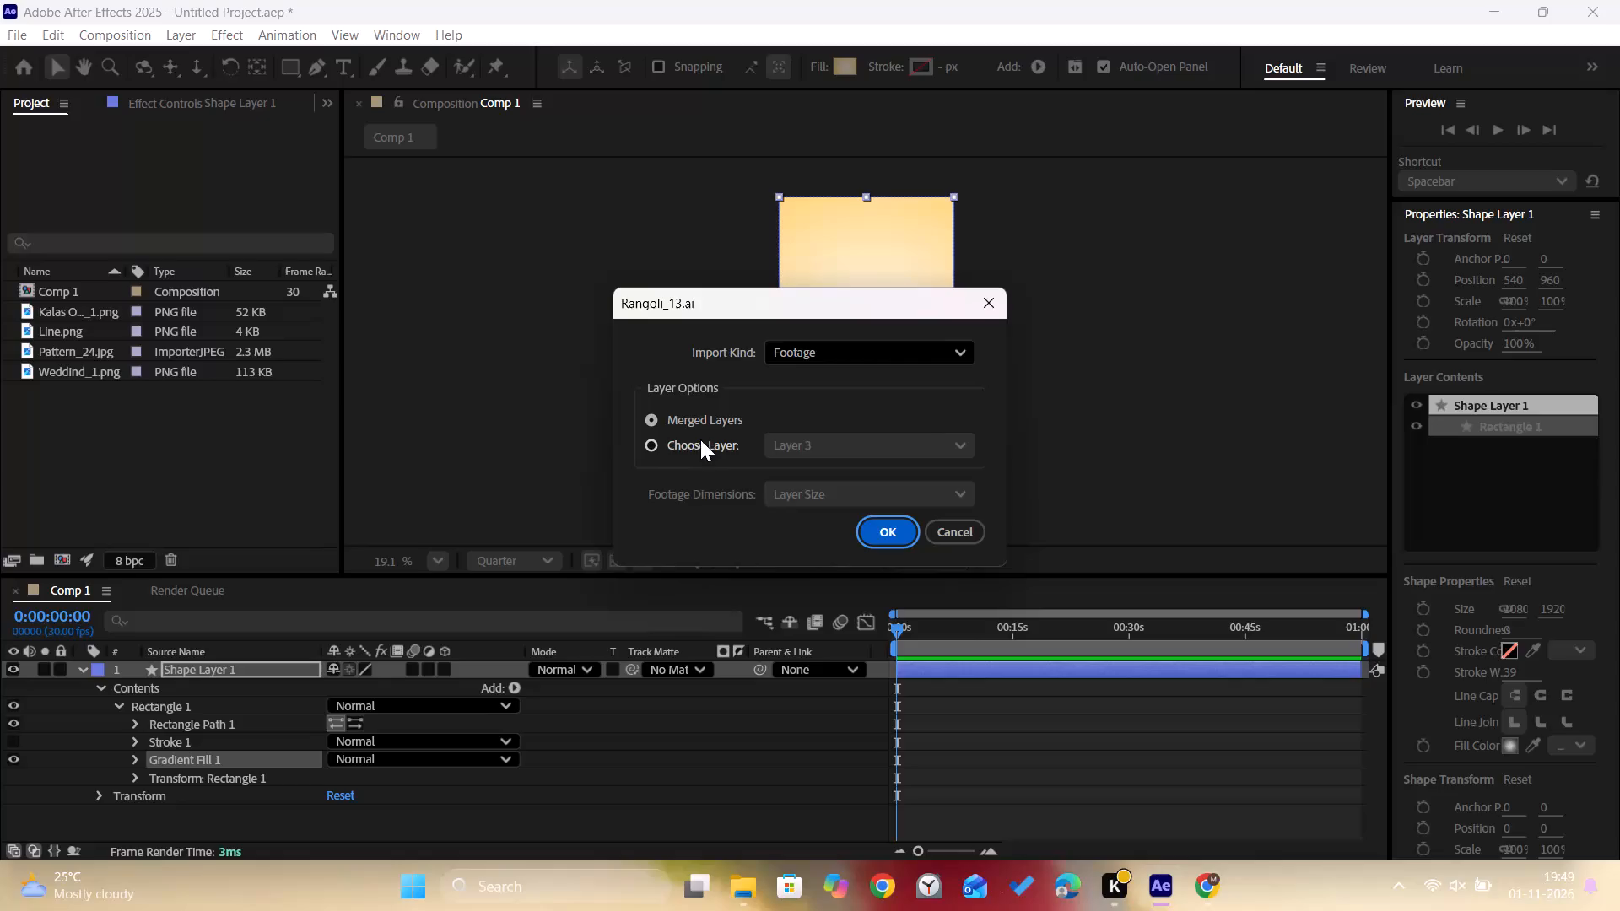
Import Rangoli_13.ai as a Composition with footage dimensions set to Layer Size.
click(807, 355)
click(813, 412)
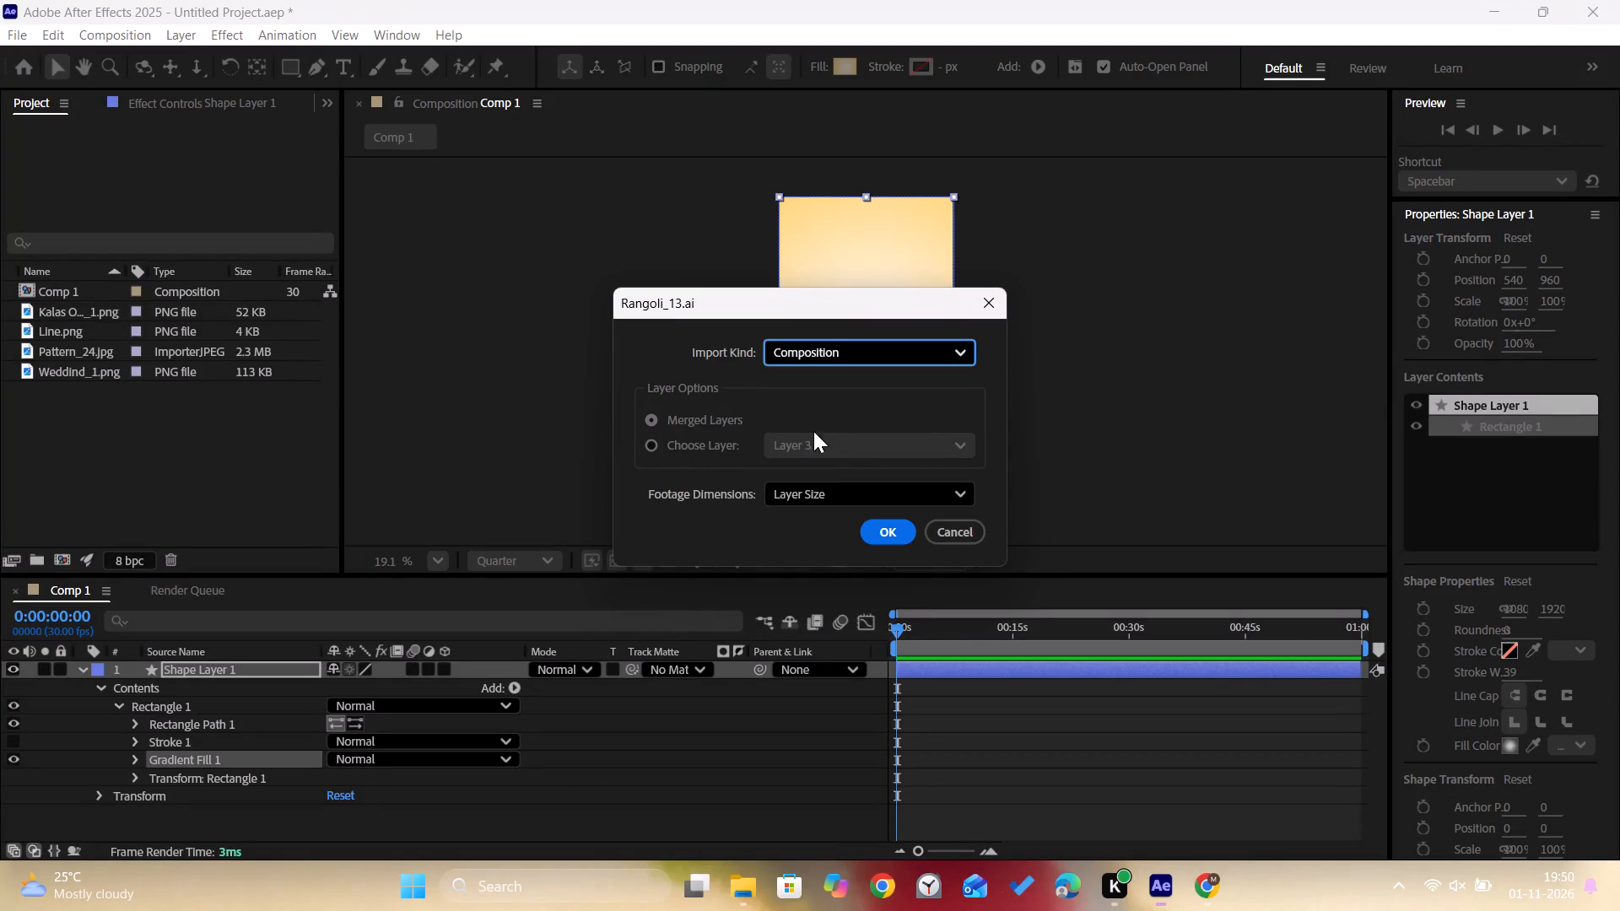
click(881, 488)
click(881, 488)
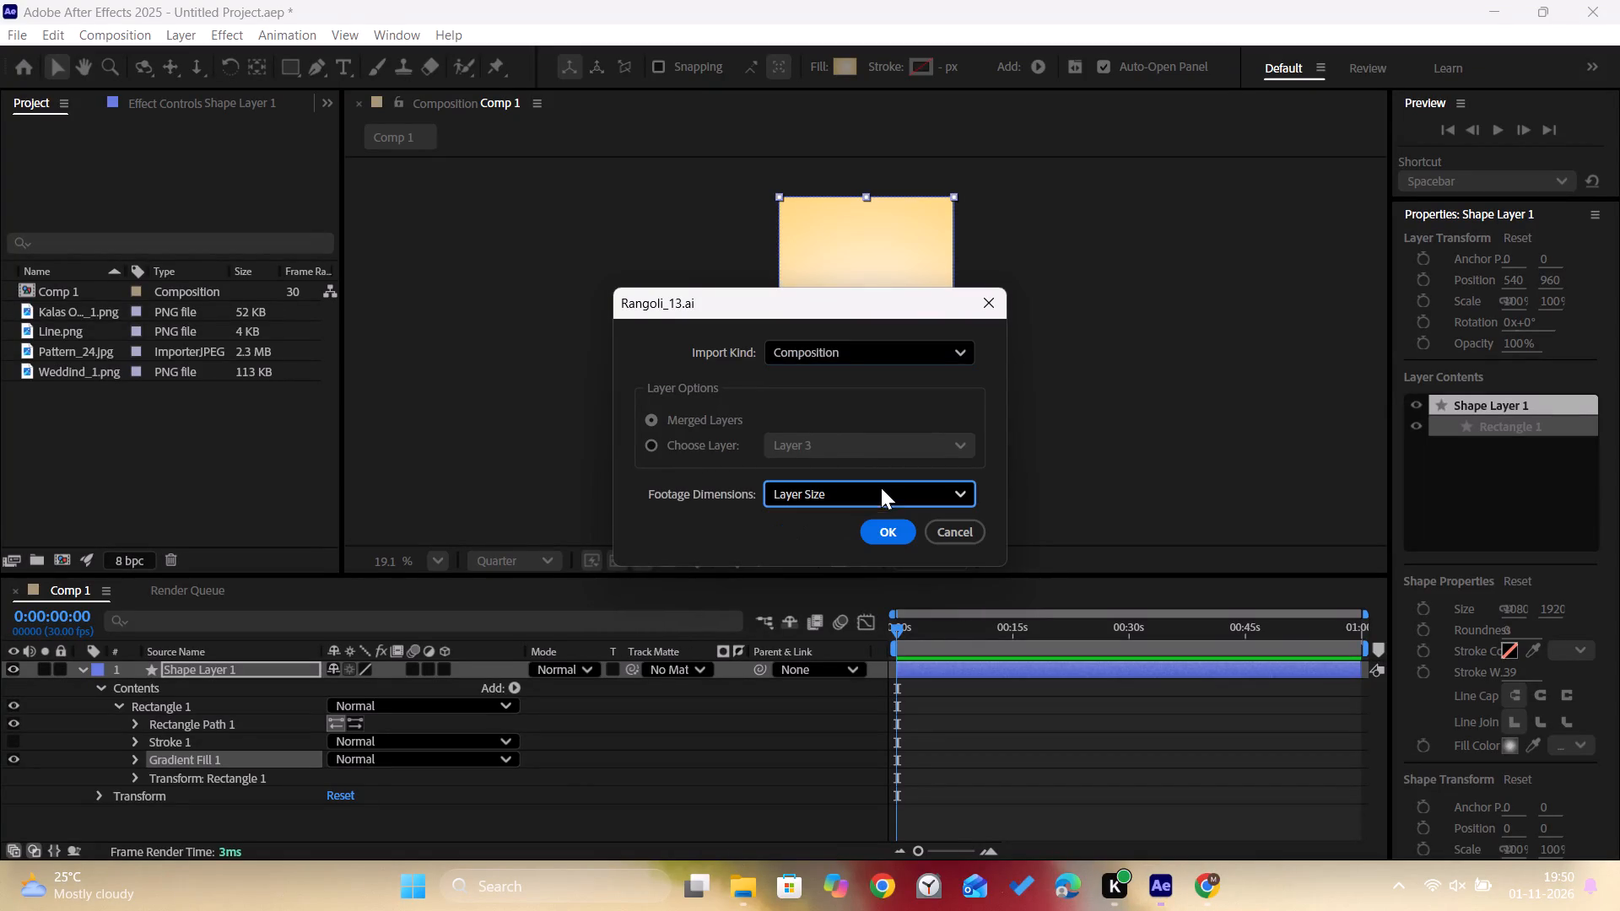
click(882, 524)
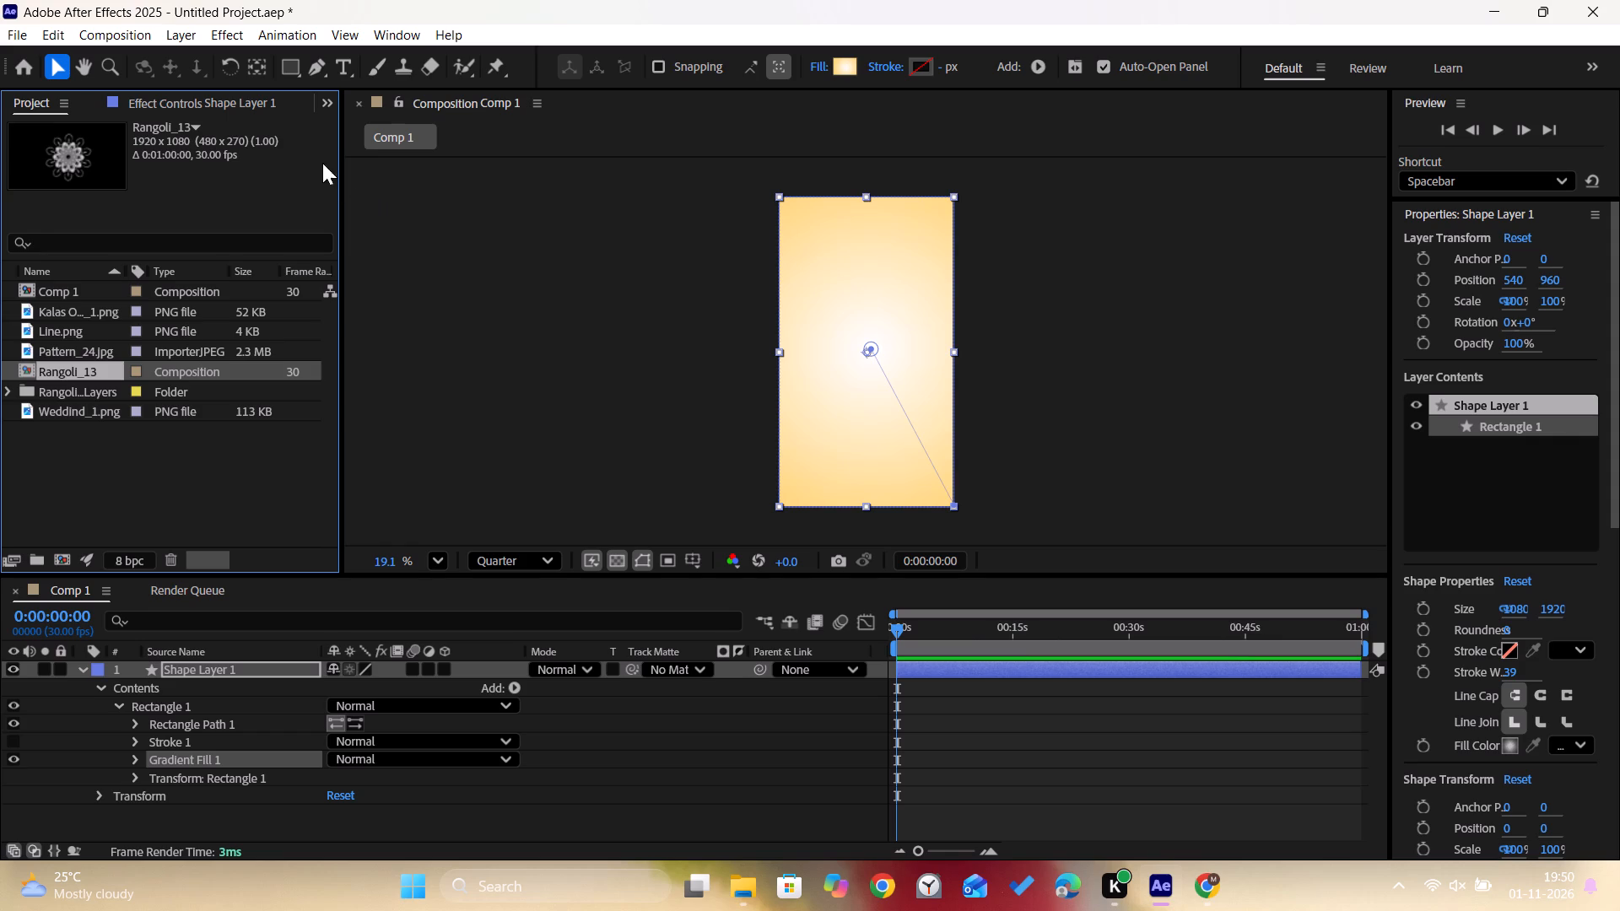
Add Pattern_24.jpg to Comp 1 as a layer above Shape Layer 1.
click(75, 667)
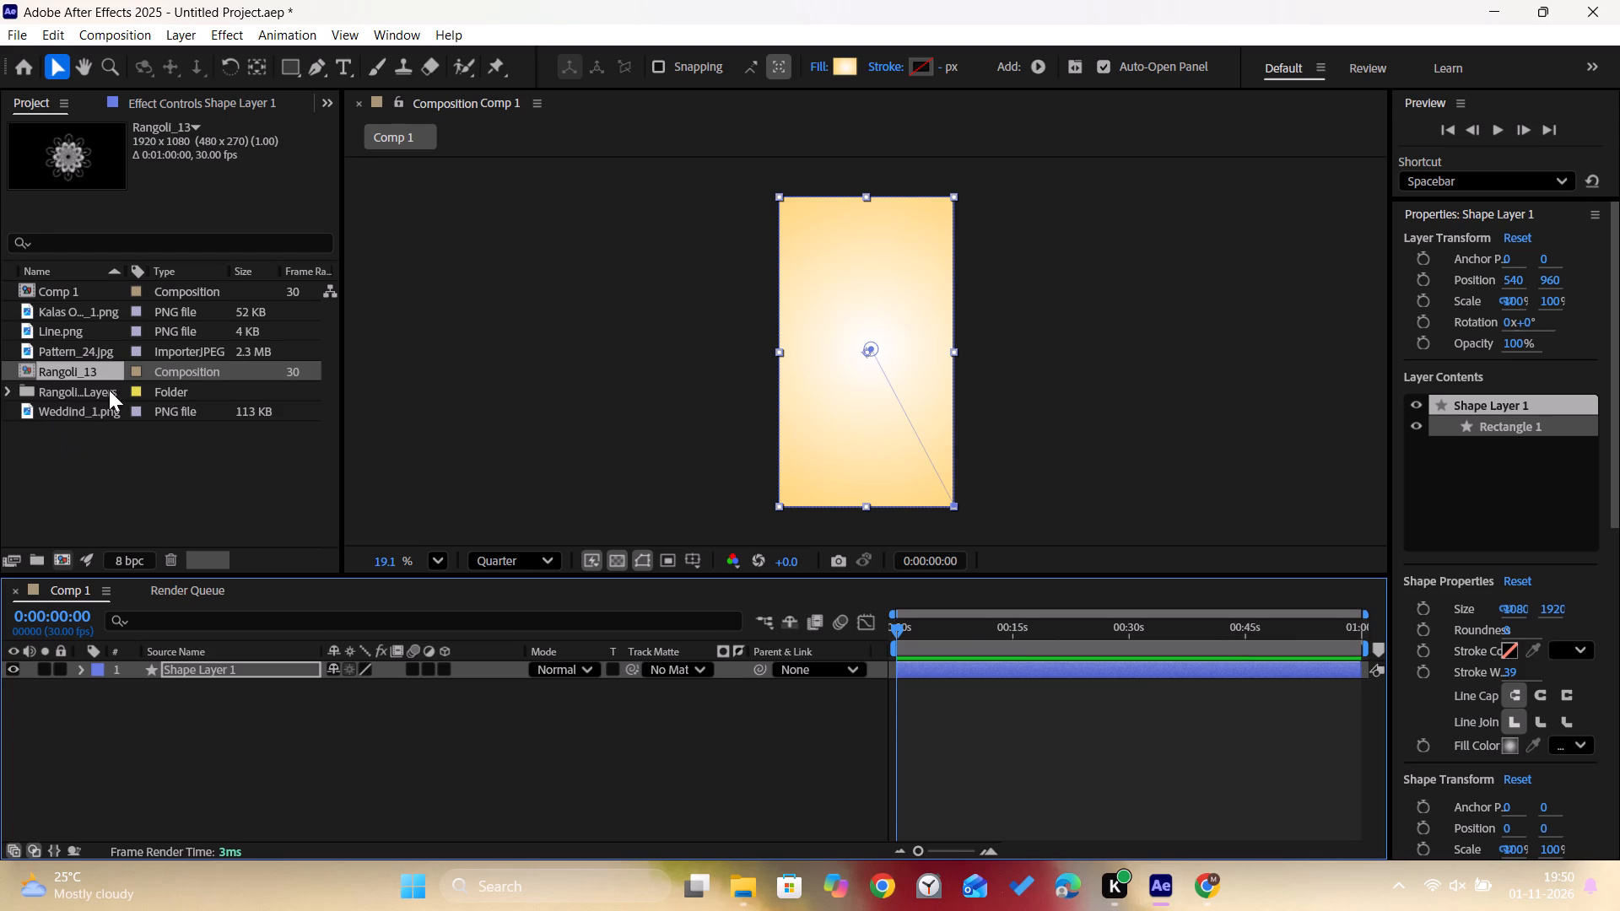
drag(154, 347, 198, 675)
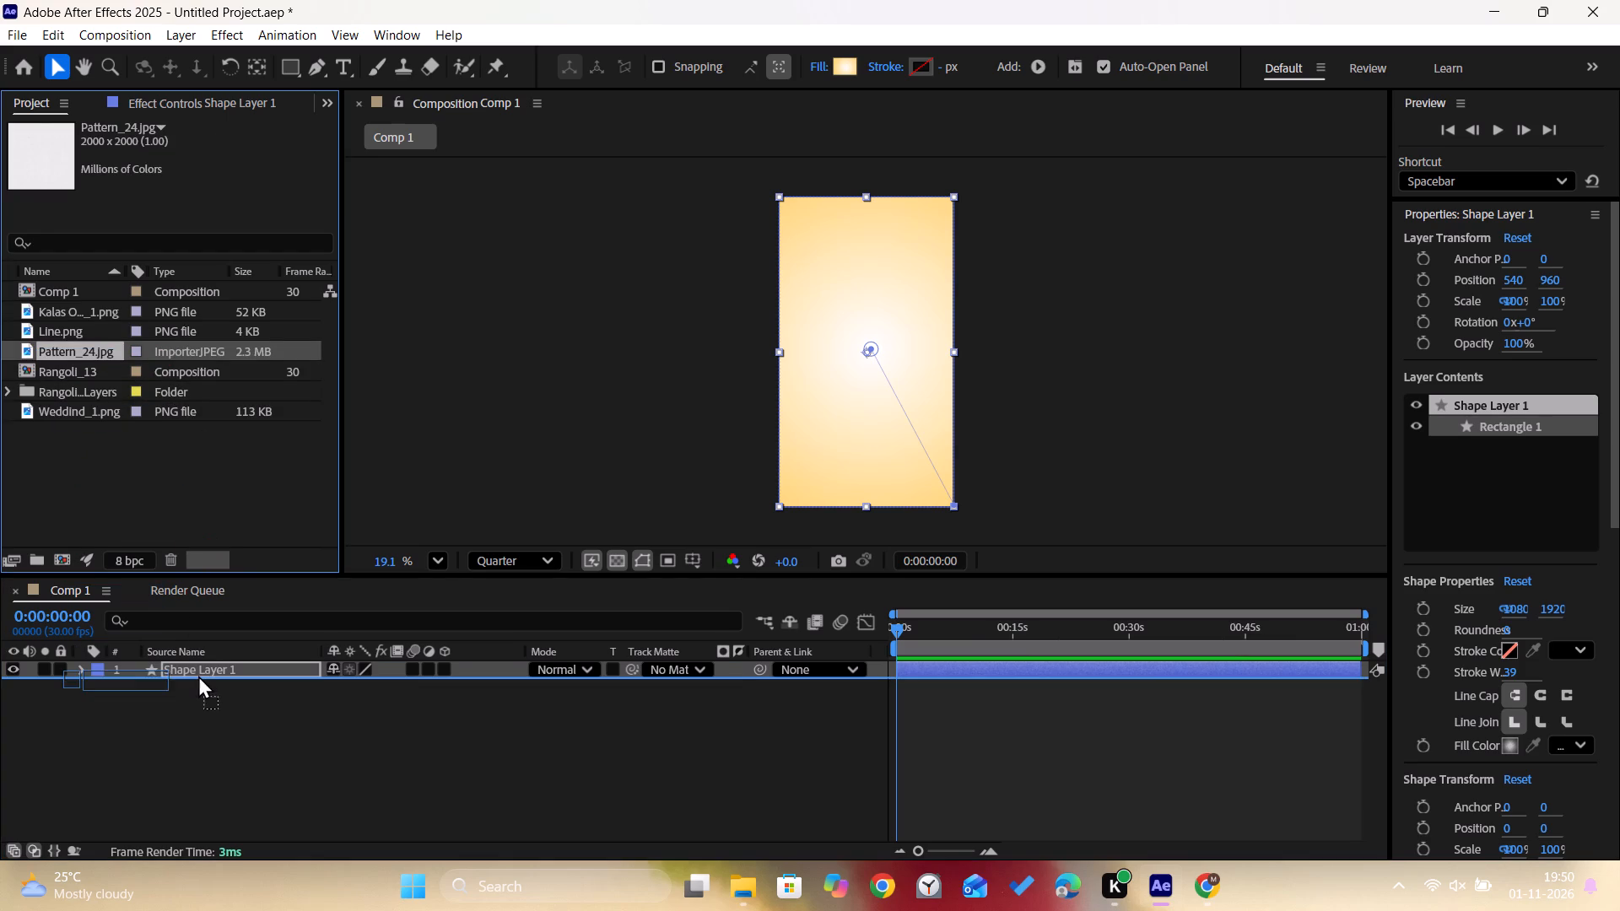
drag(198, 675, 207, 658)
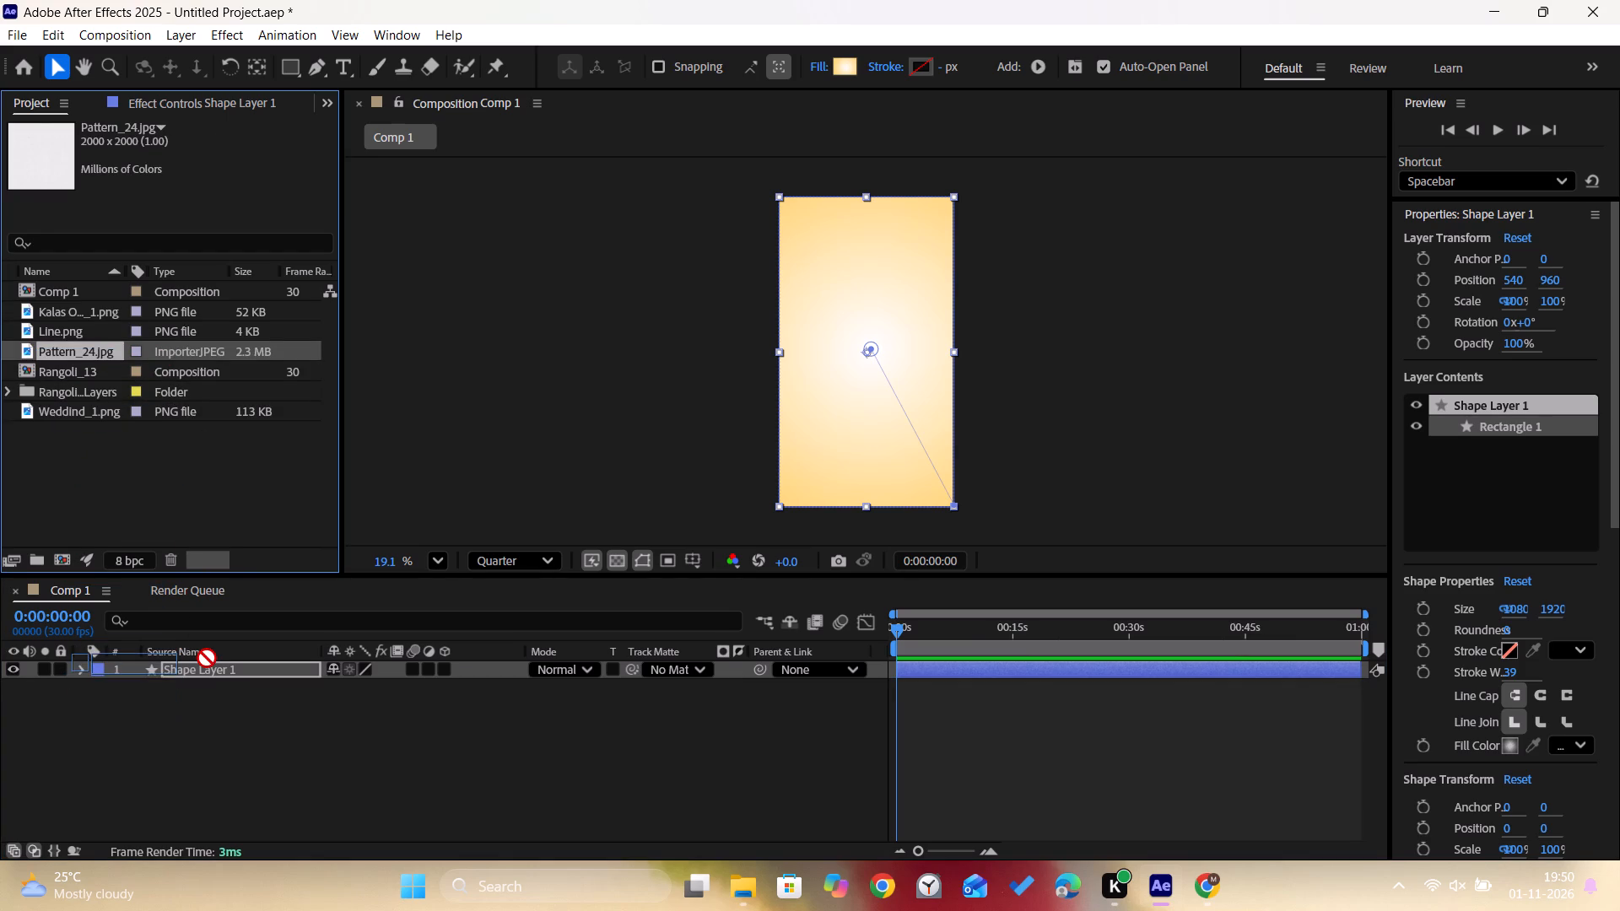
drag(207, 658, 209, 665)
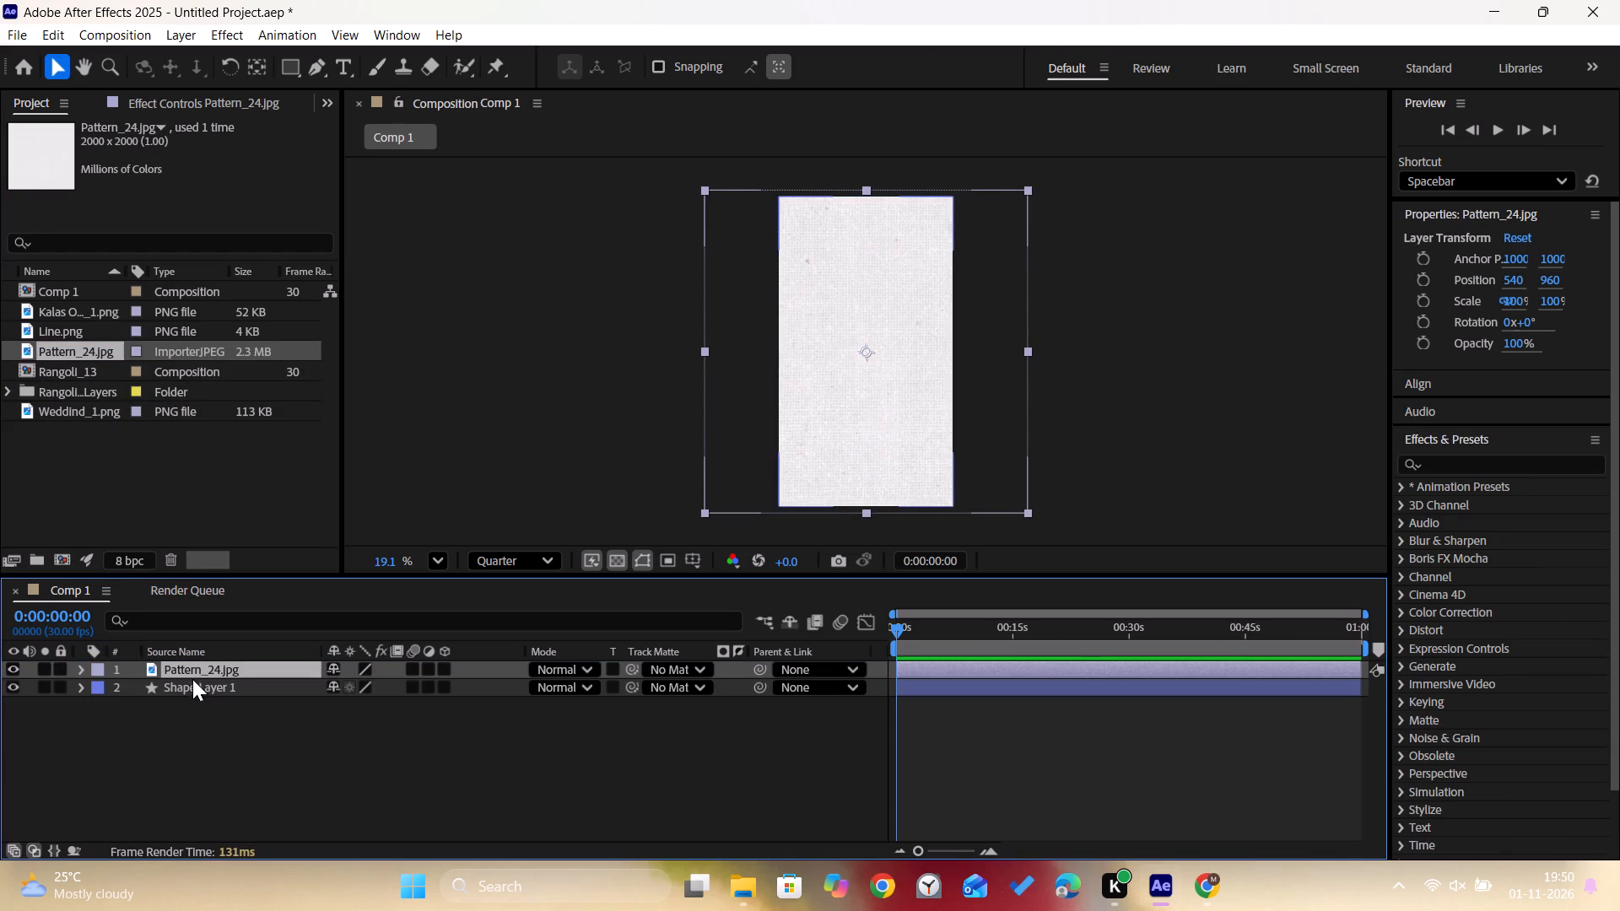
Set the Pattern_24.jpg layer's scale to 25%.
key(s)
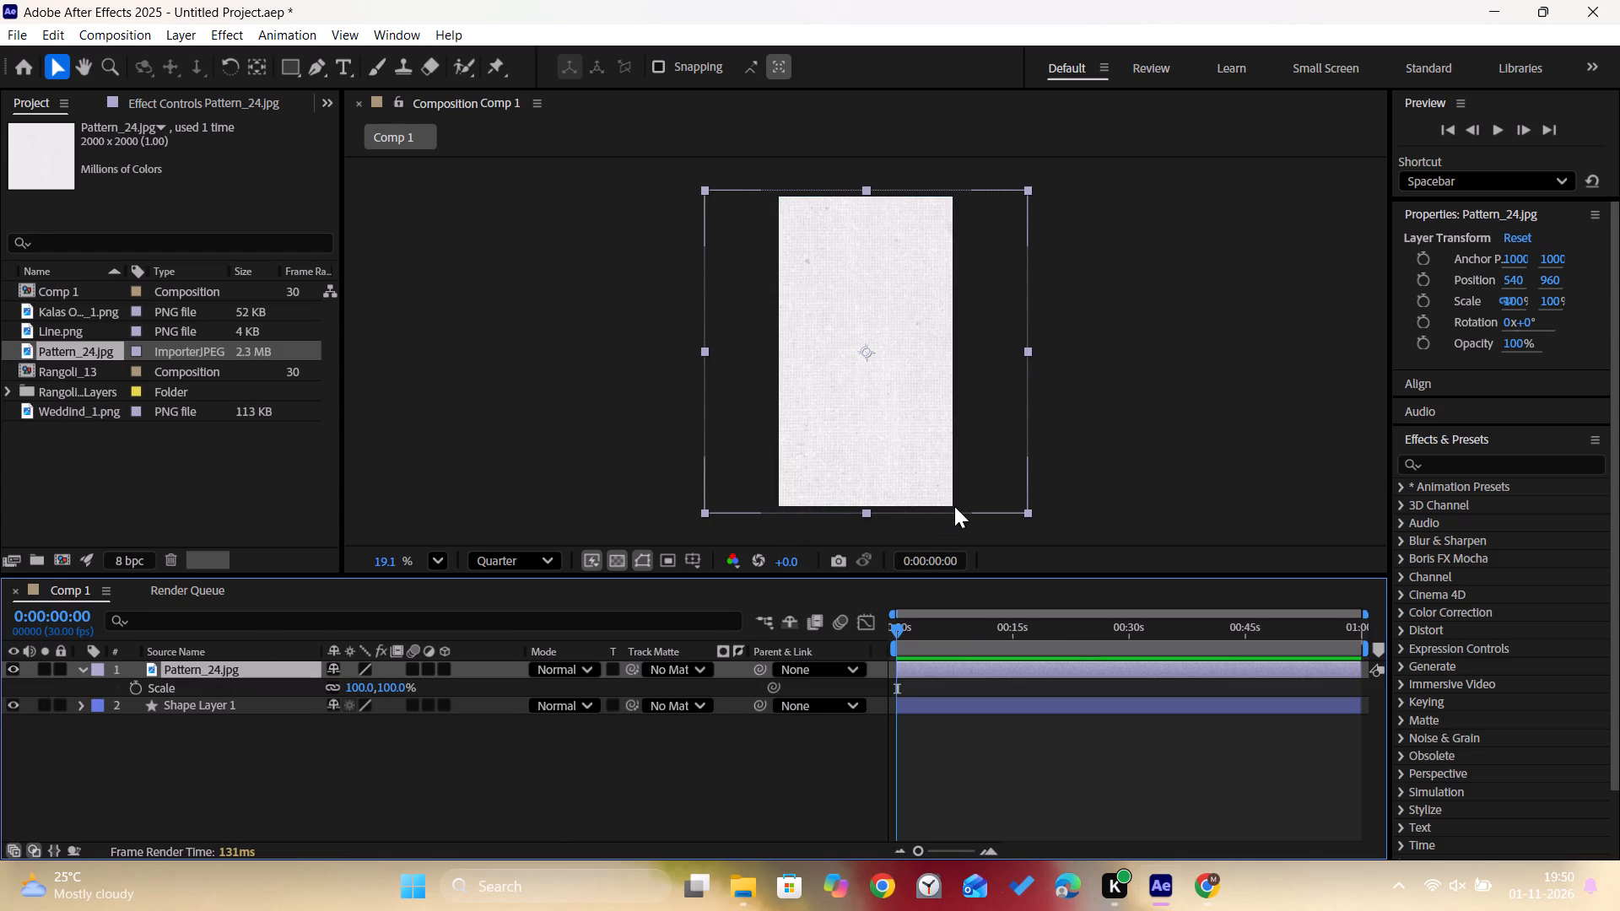
click(347, 684)
key(2)
key(5)
key(Return)
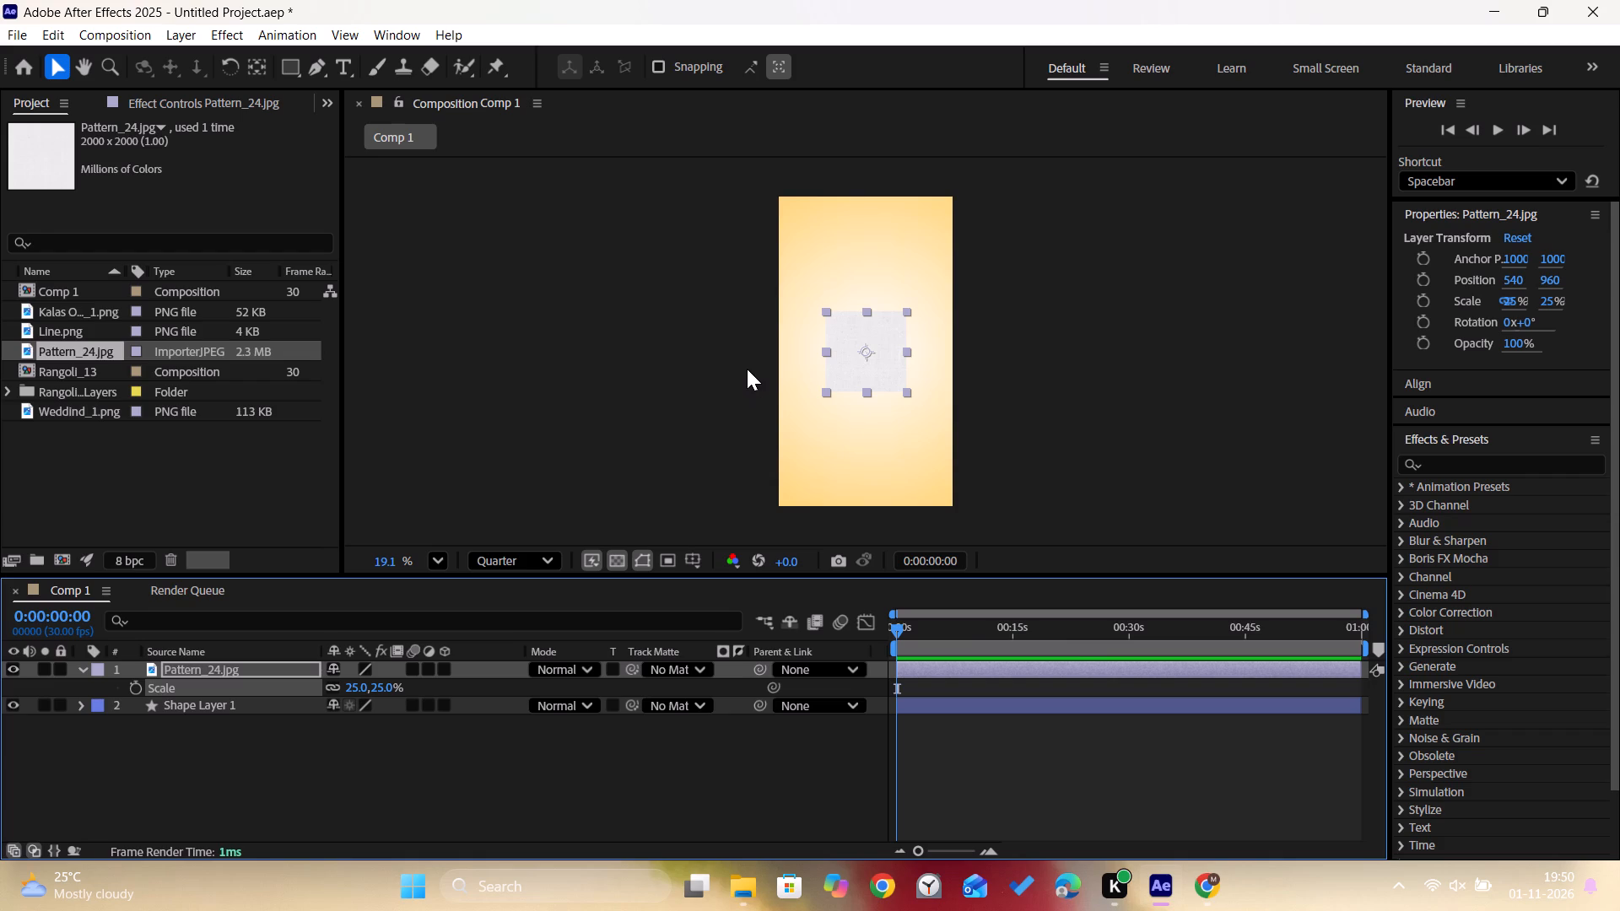
Search the effects for "motion" and apply Motion Tile to the Pattern_24.jpg layer.
click(1446, 472)
text(motion)
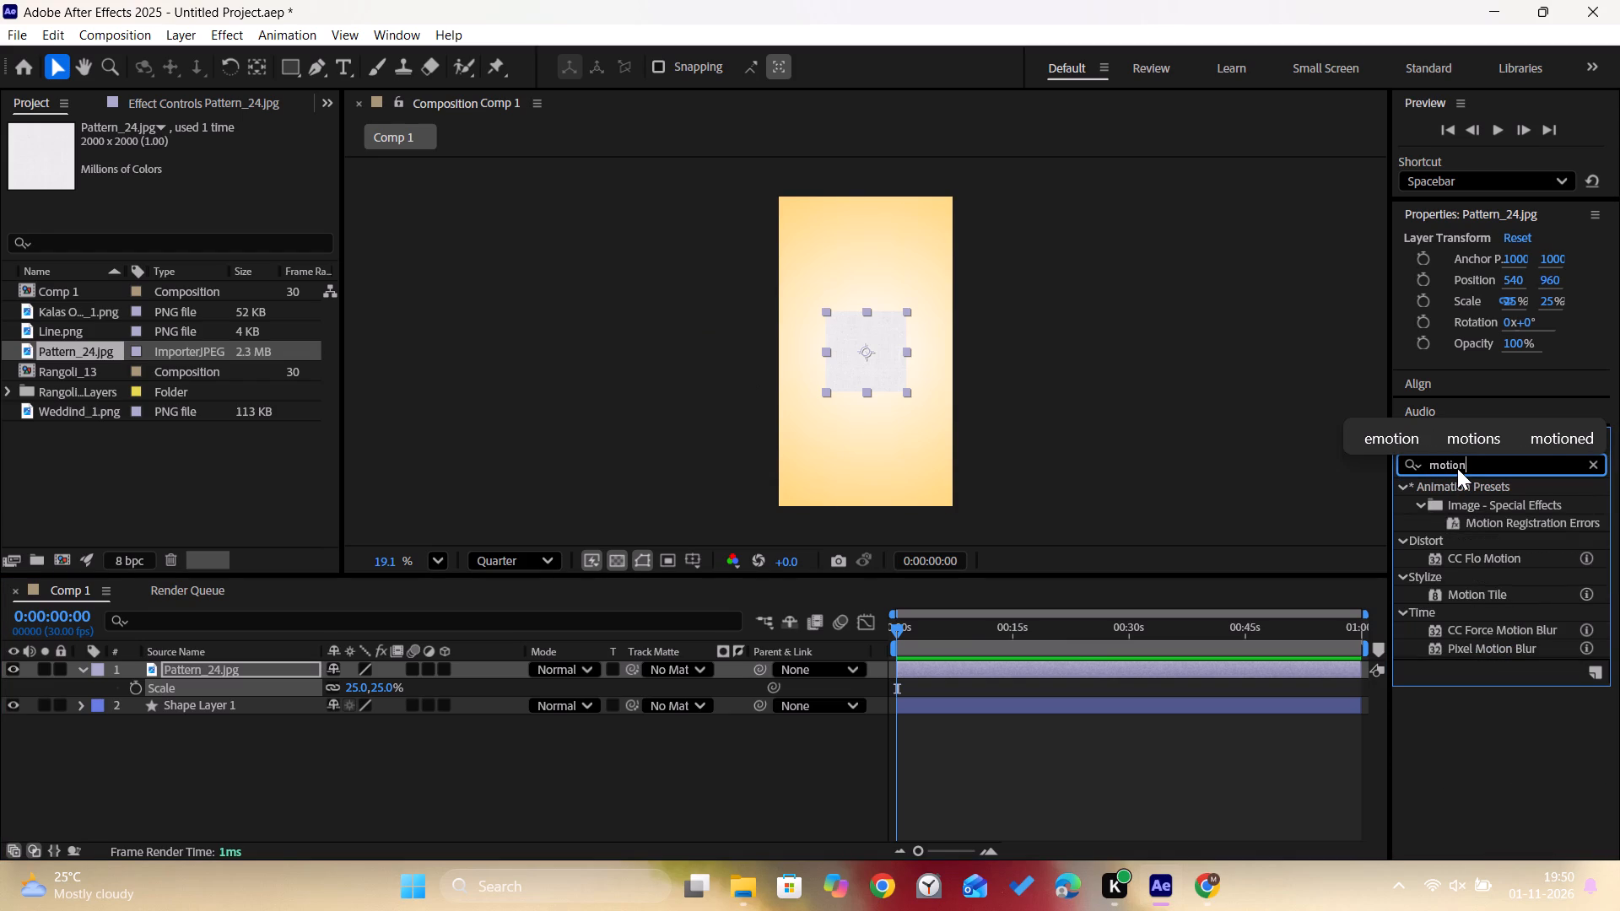
drag(1475, 590, 331, 655)
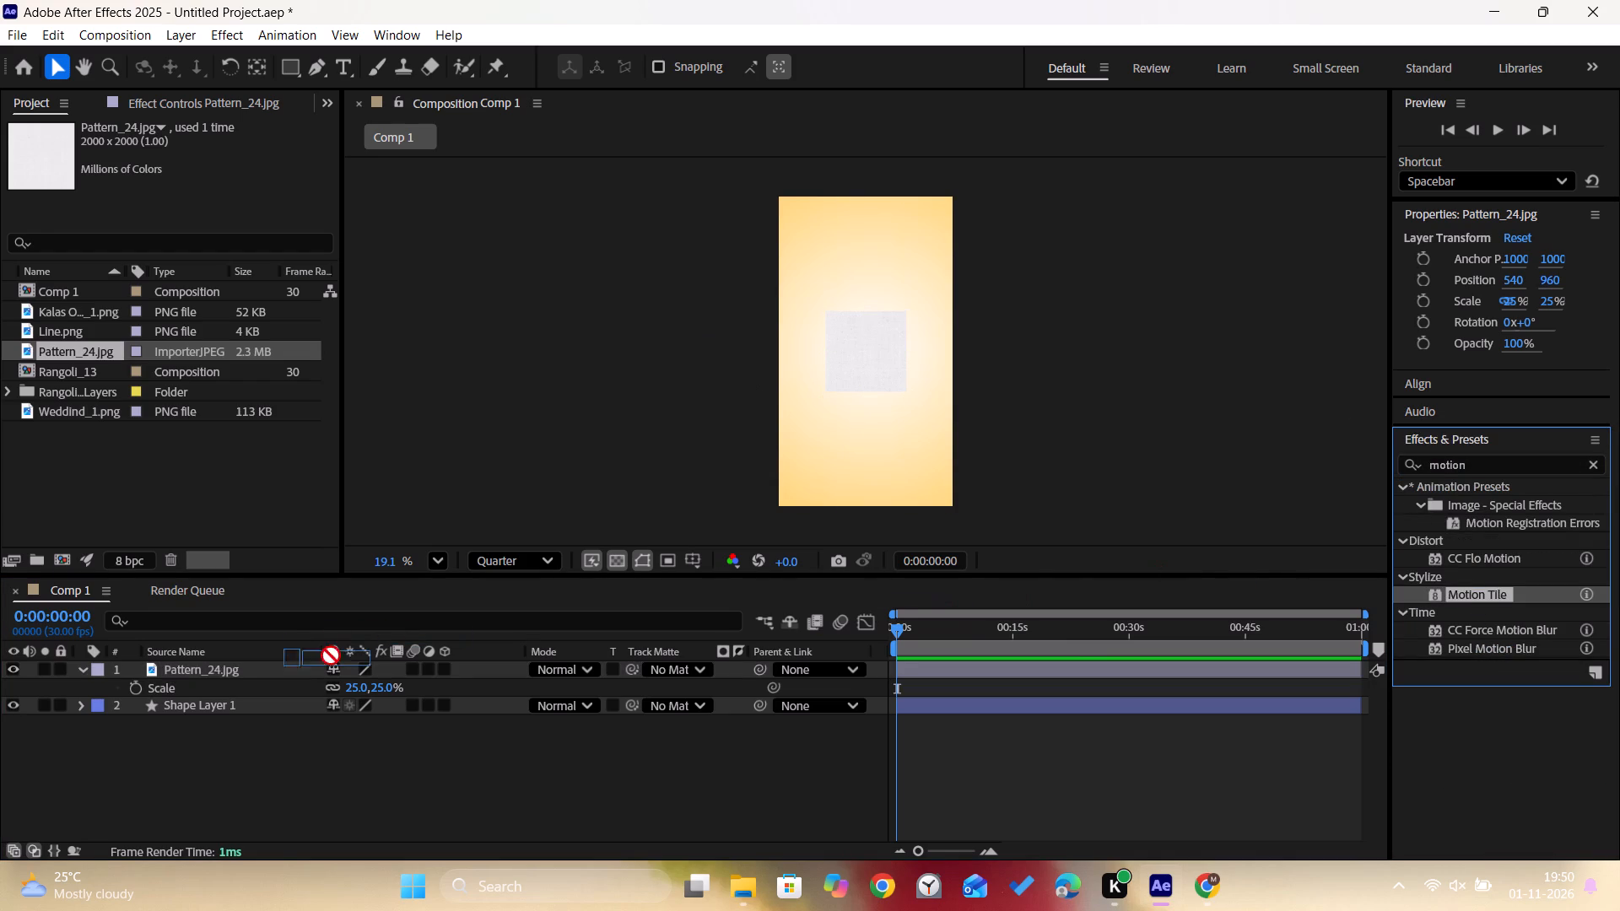
drag(331, 655, 330, 666)
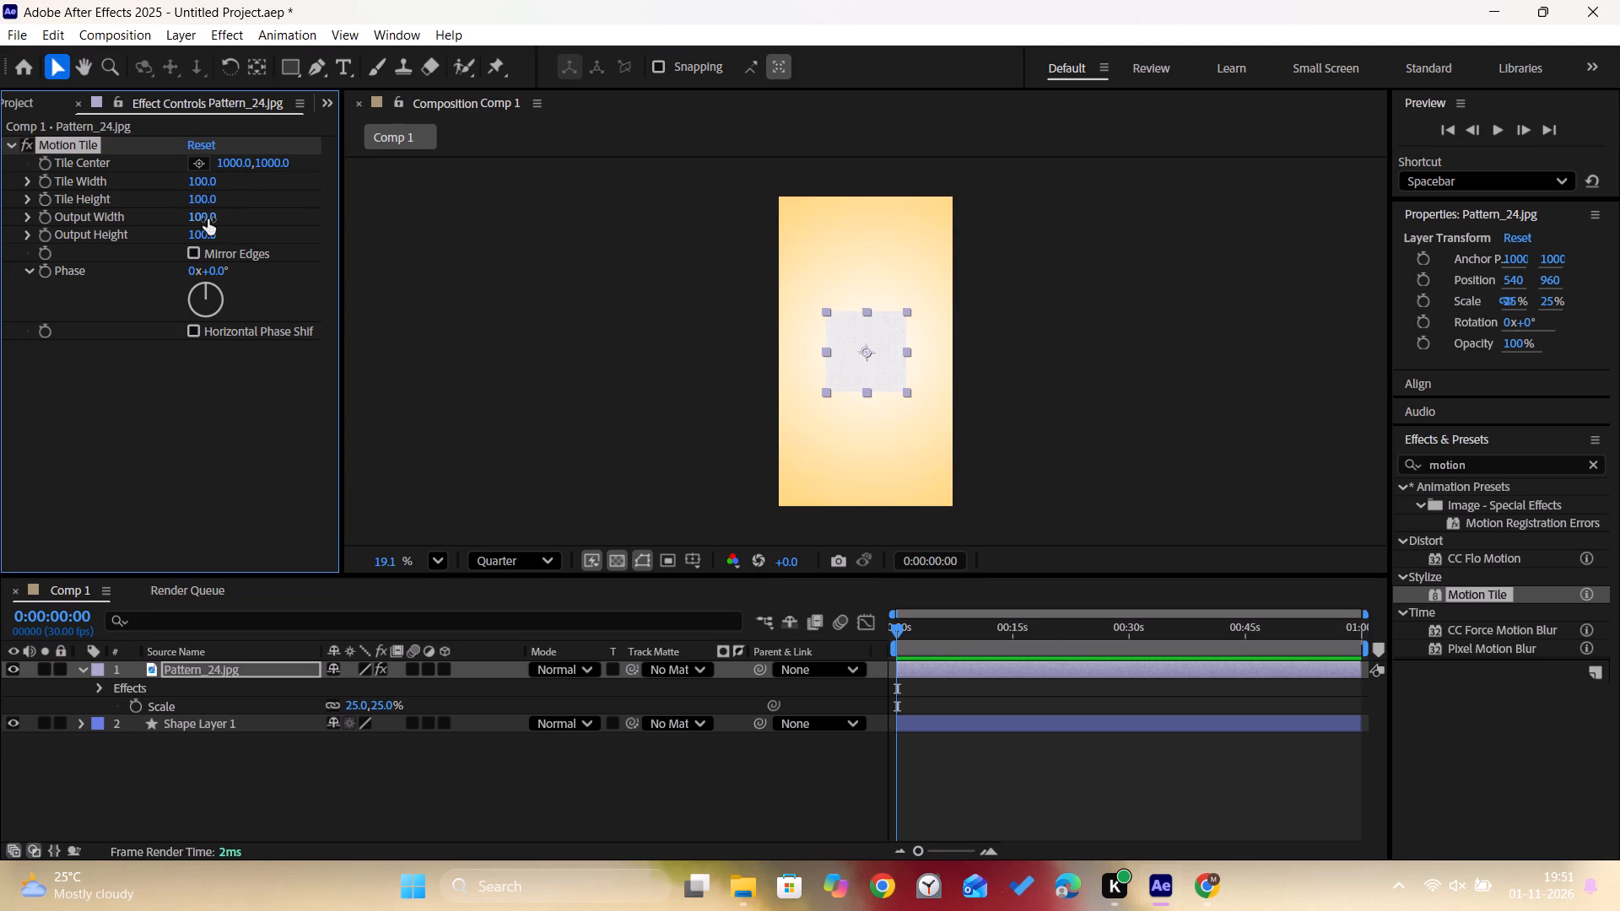
Set Motion Tile's Output Width to 250 and Output Height to 440 so the pattern covers the whole frame.
drag(208, 219, 218, 231)
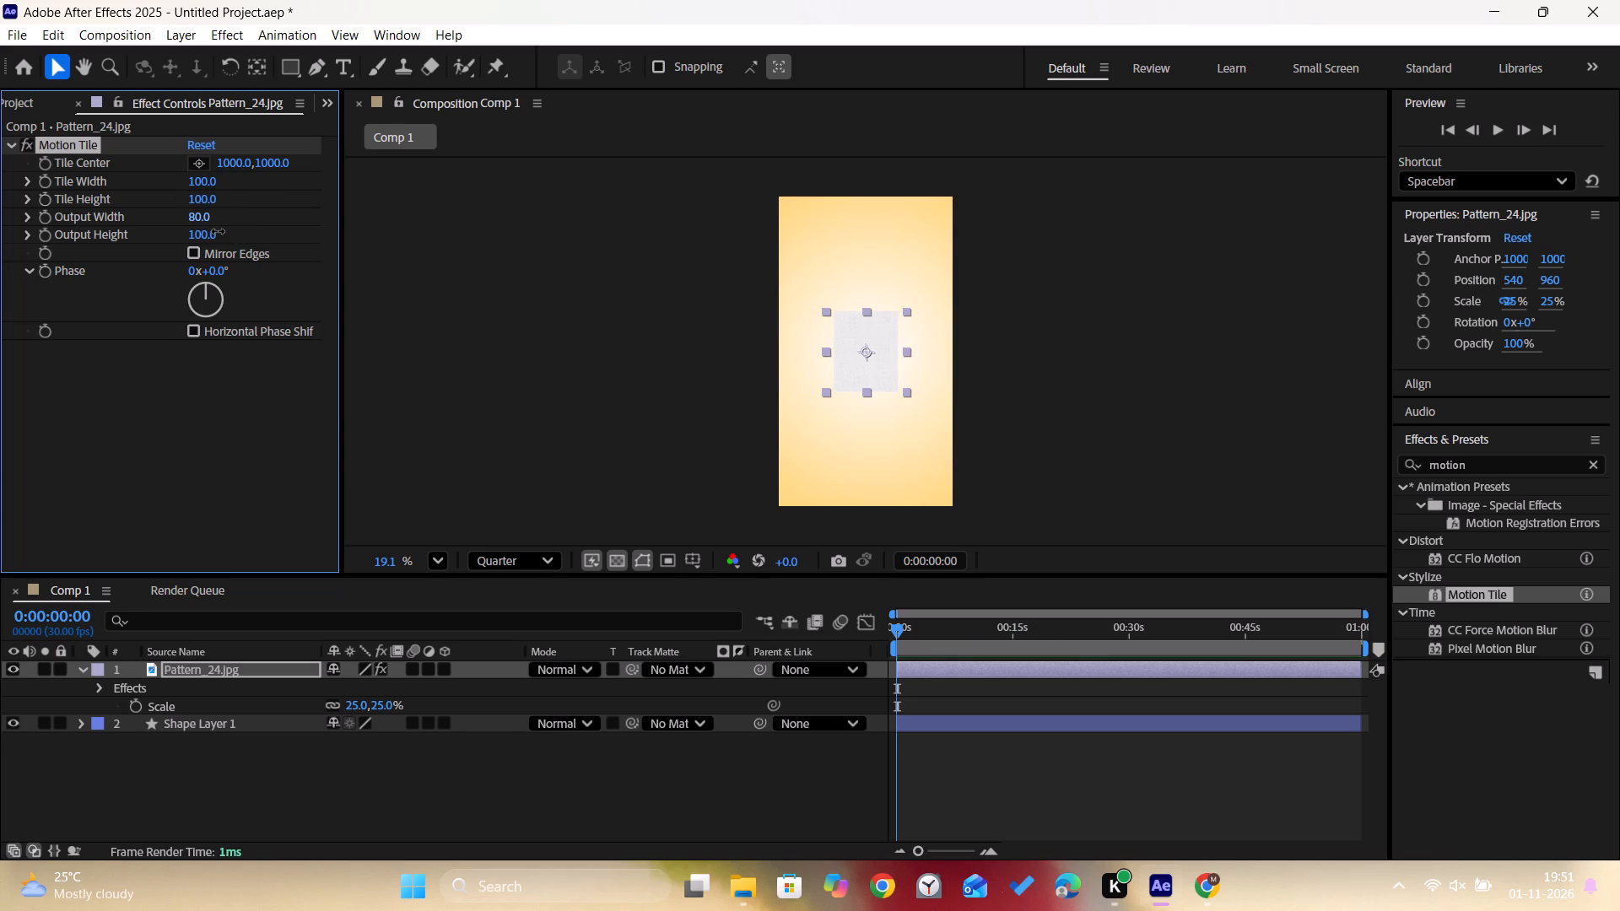
drag(218, 231, 242, 239)
drag(202, 238, 196, 205)
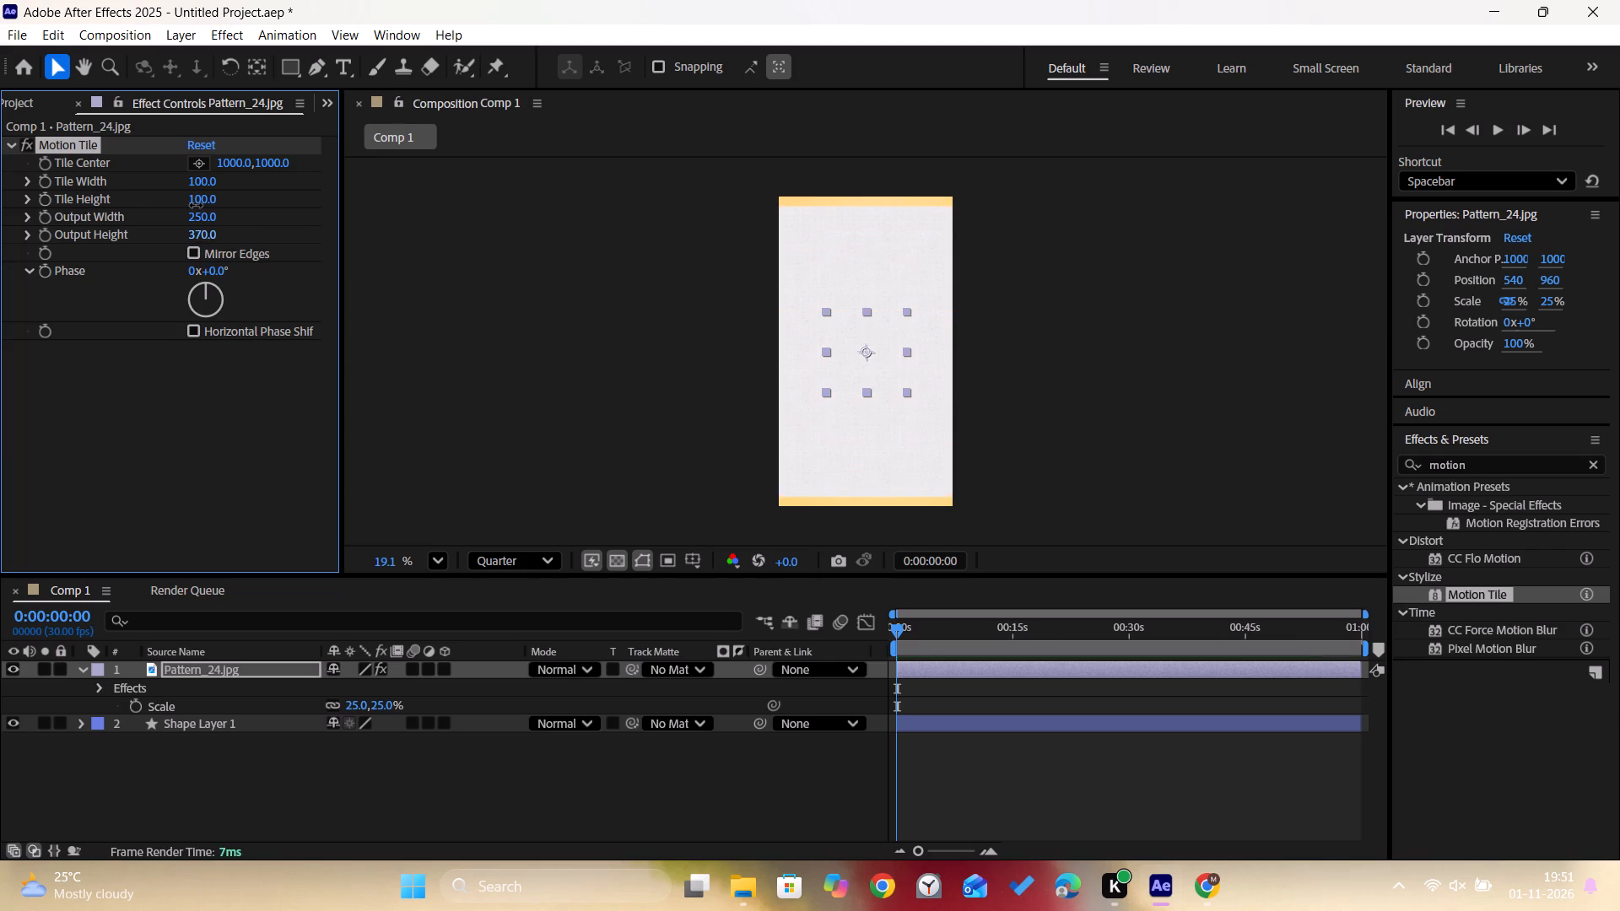
drag(196, 205, 199, 200)
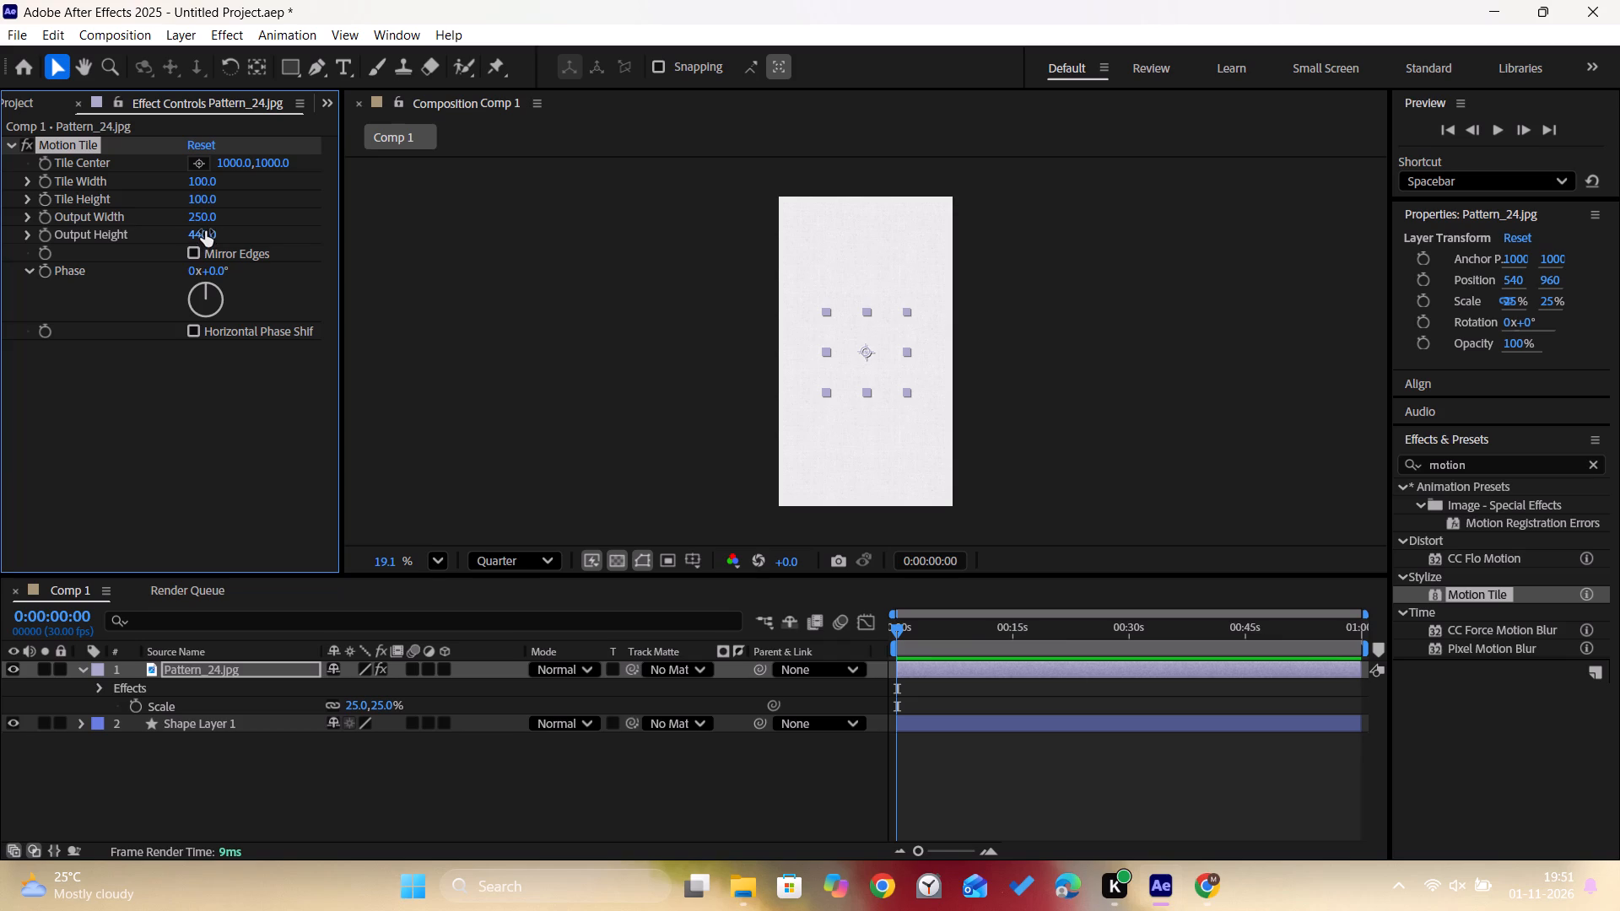
Set the Pattern_24.jpg layer's blending mode to Divide.
click(587, 673)
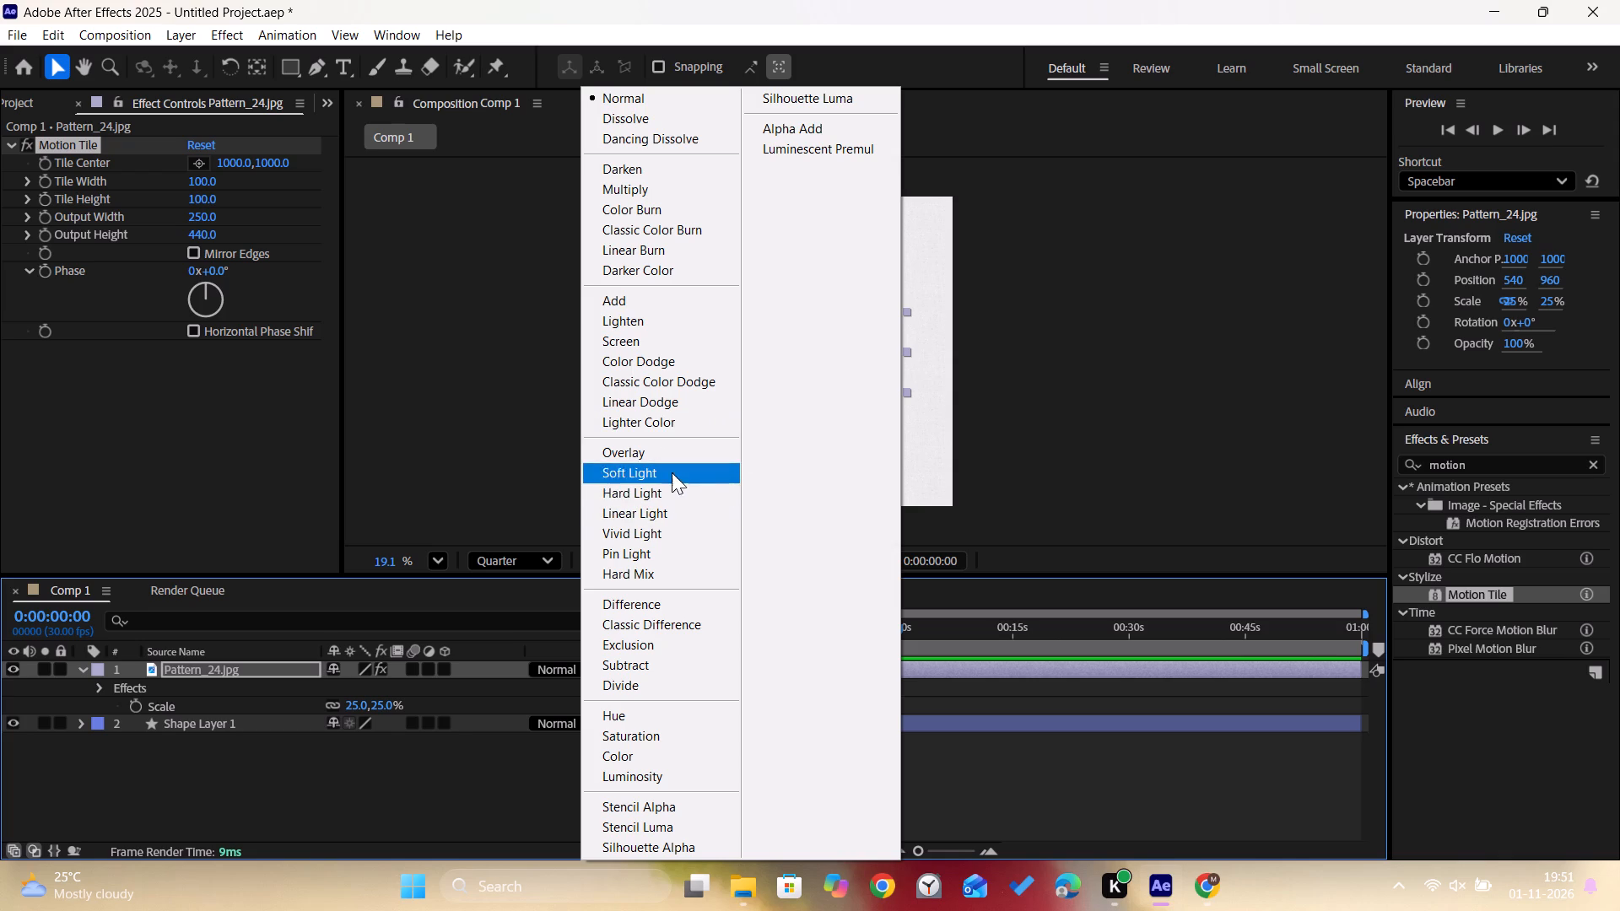
click(649, 693)
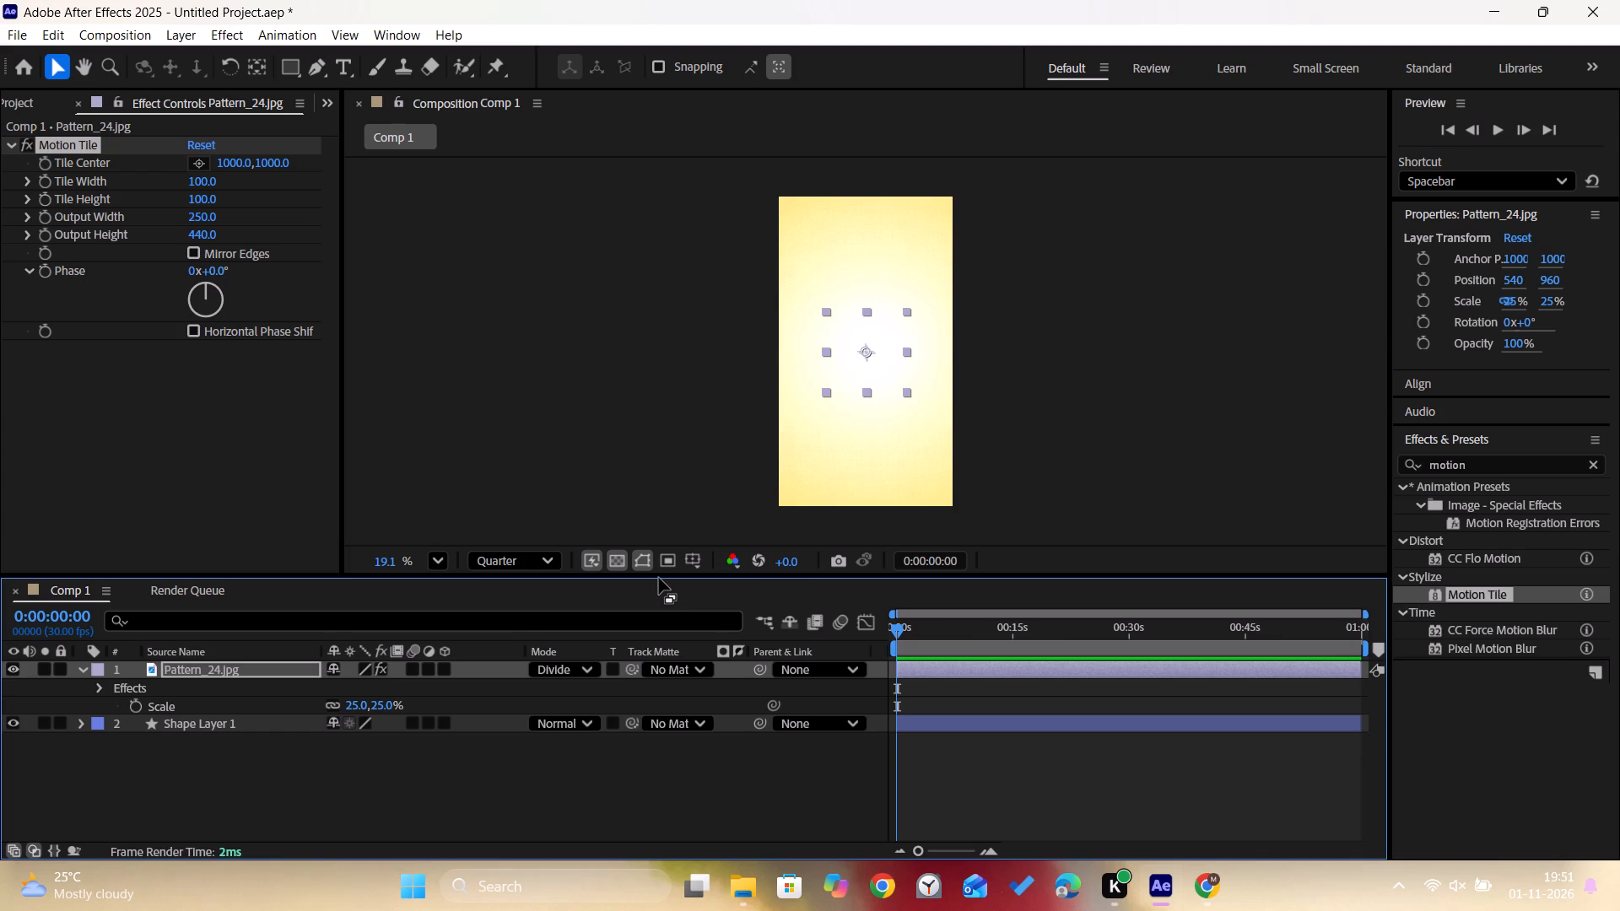
Add the Rangoli_13 composition to Comp 1 as the top layer above Pattern_24.jpg.
click(37, 105)
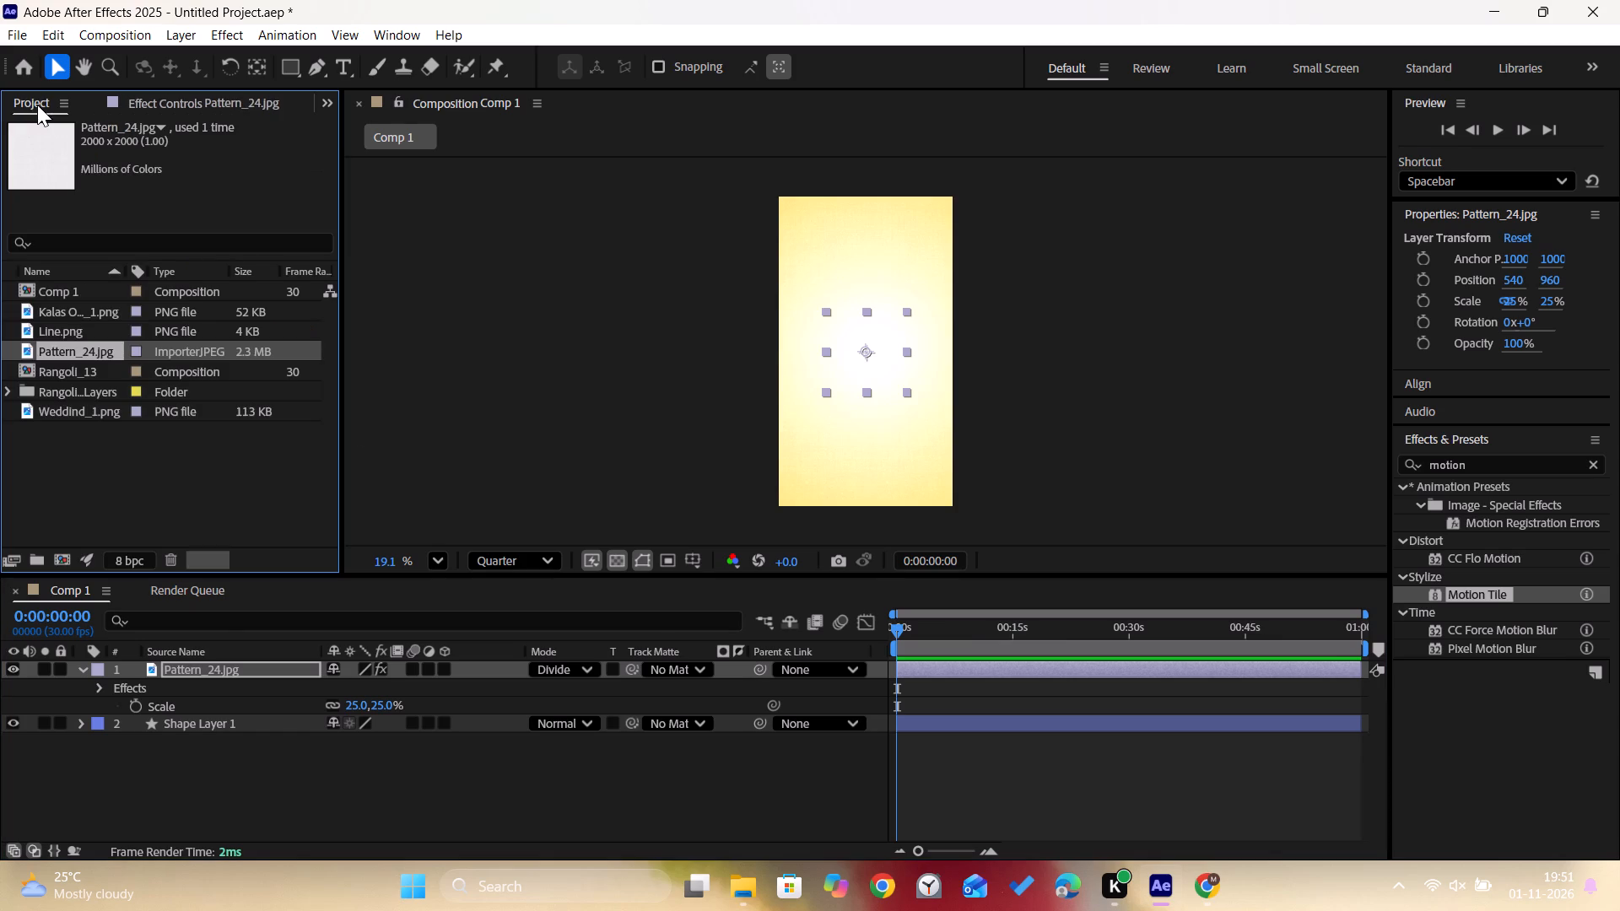
drag(78, 369, 202, 660)
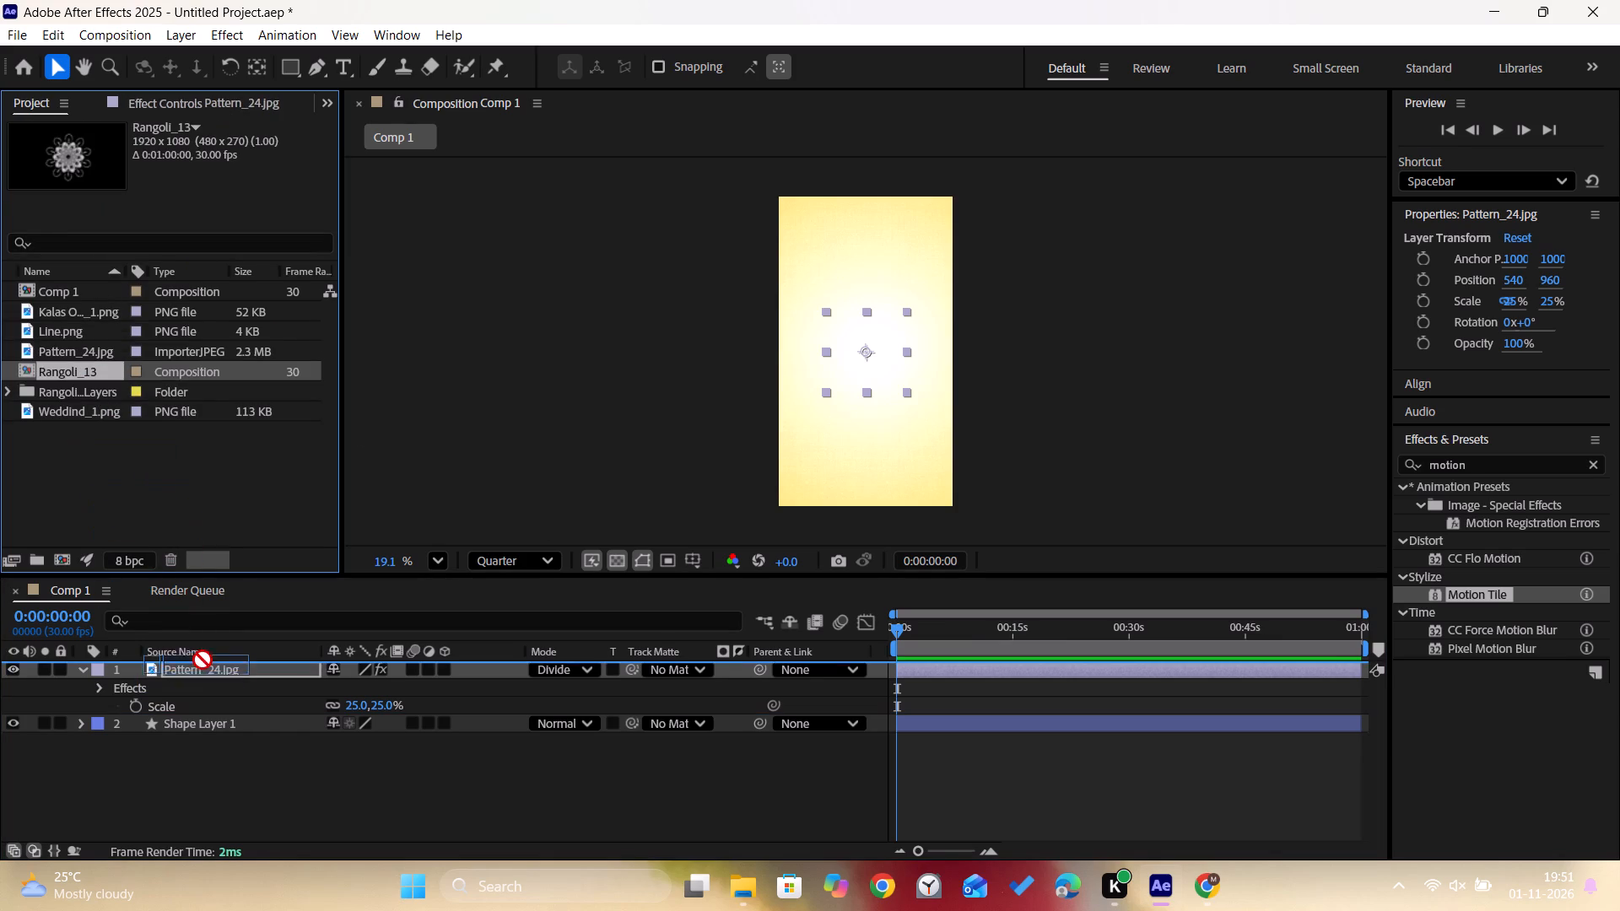
drag(202, 660, 206, 665)
click(206, 665)
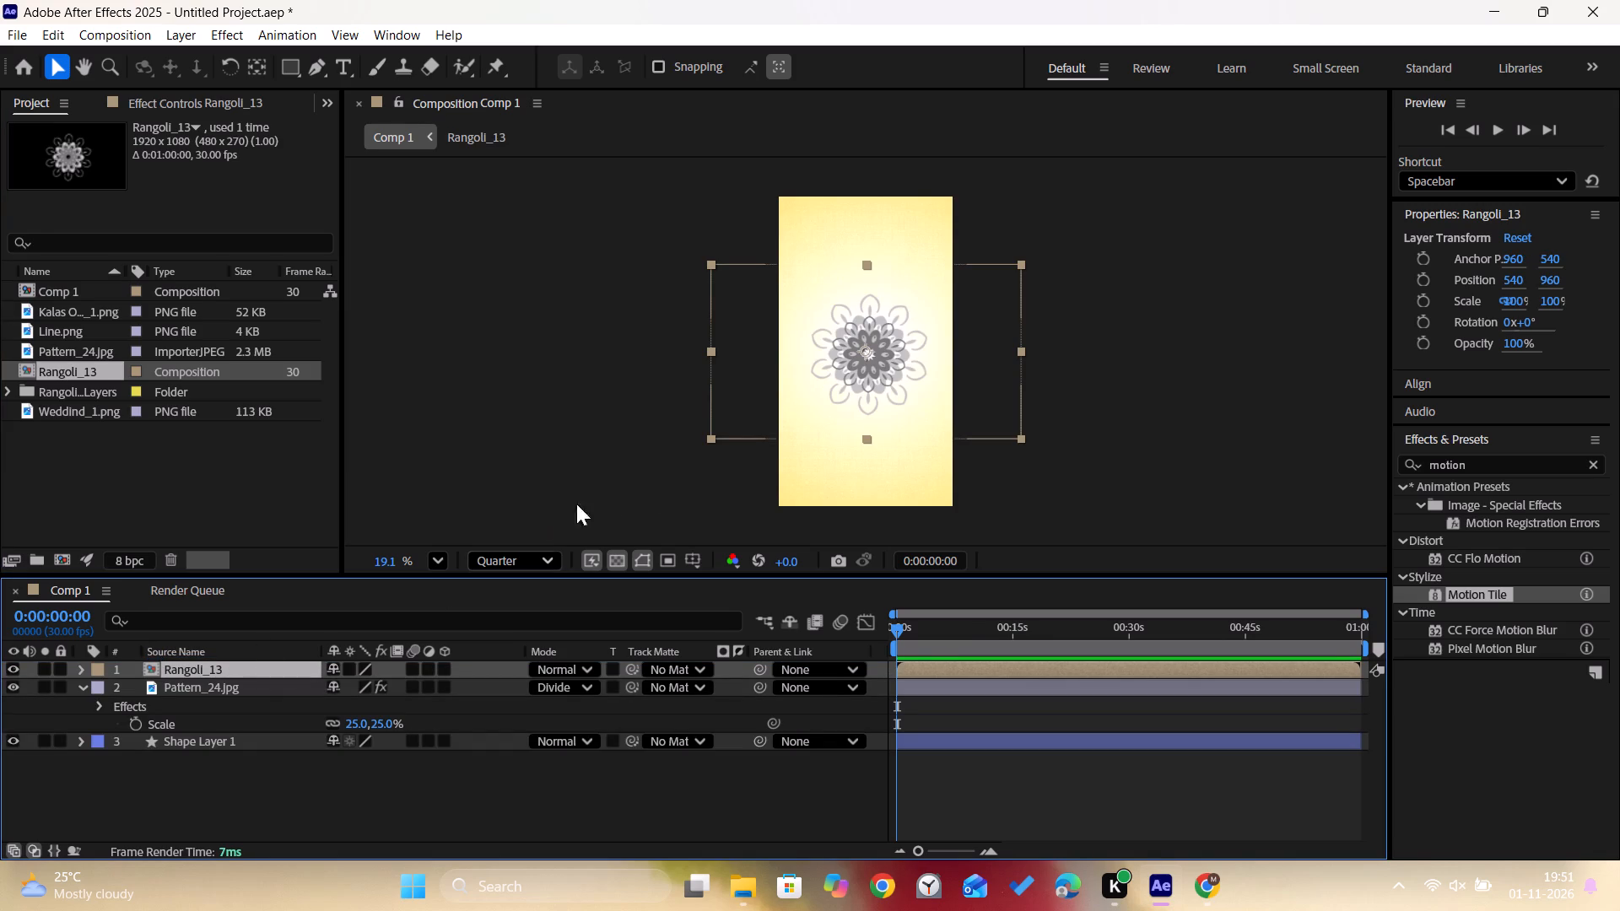
Open the Rangoli_13 composition, show Rotation for Layer 3 and Layer 5, and add an expression to Layer 3's Rotation.
double_click(221, 671)
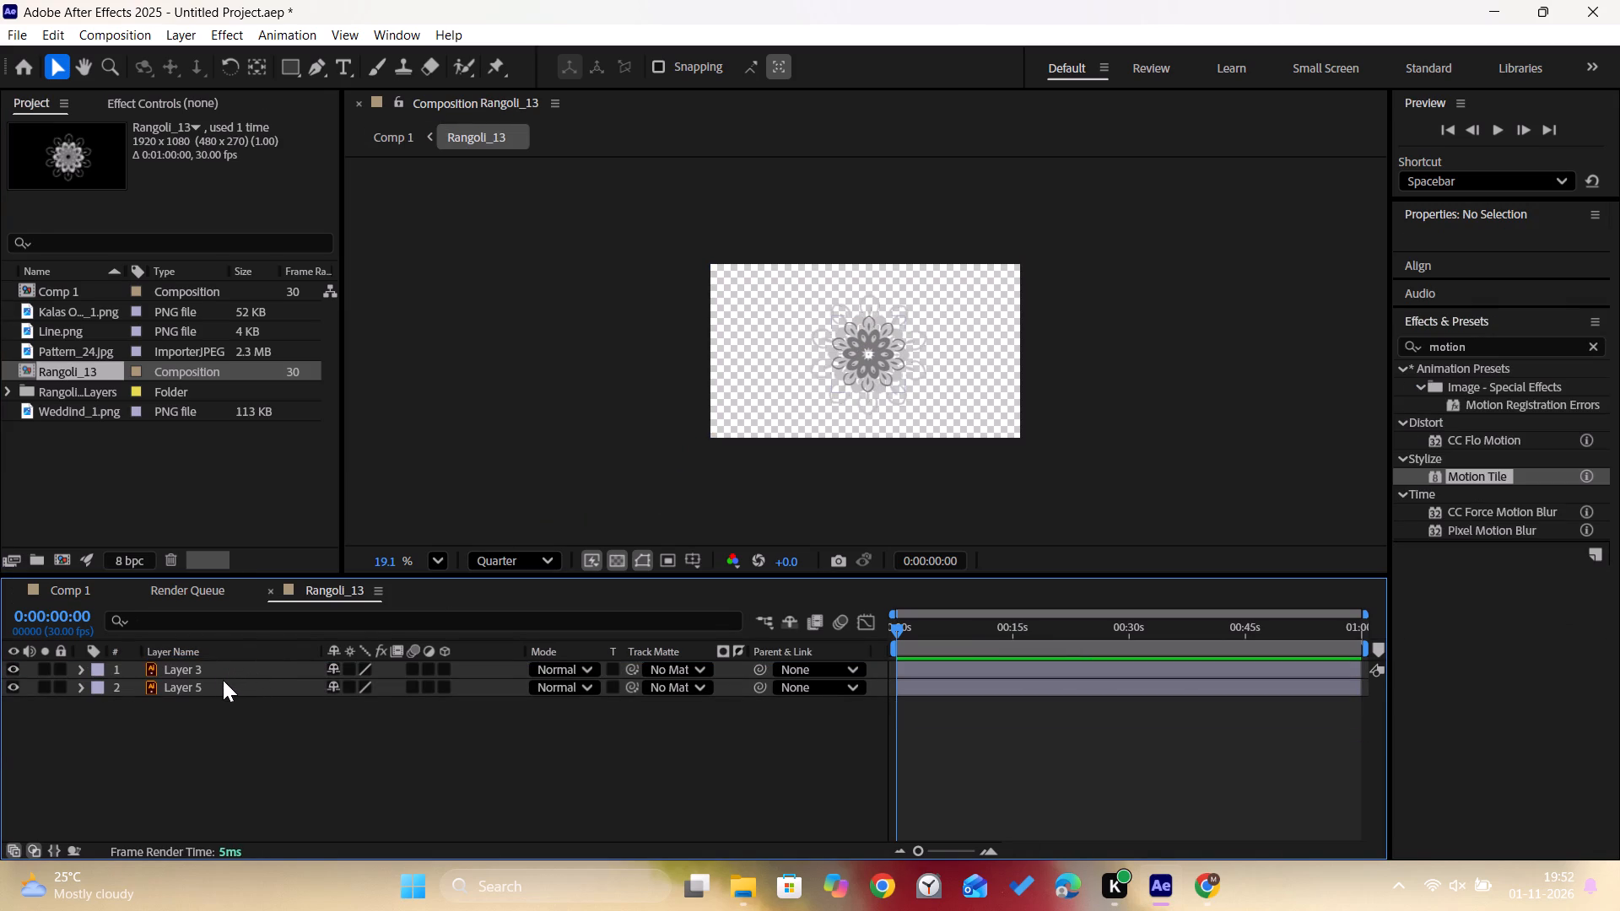
drag(217, 725, 222, 651)
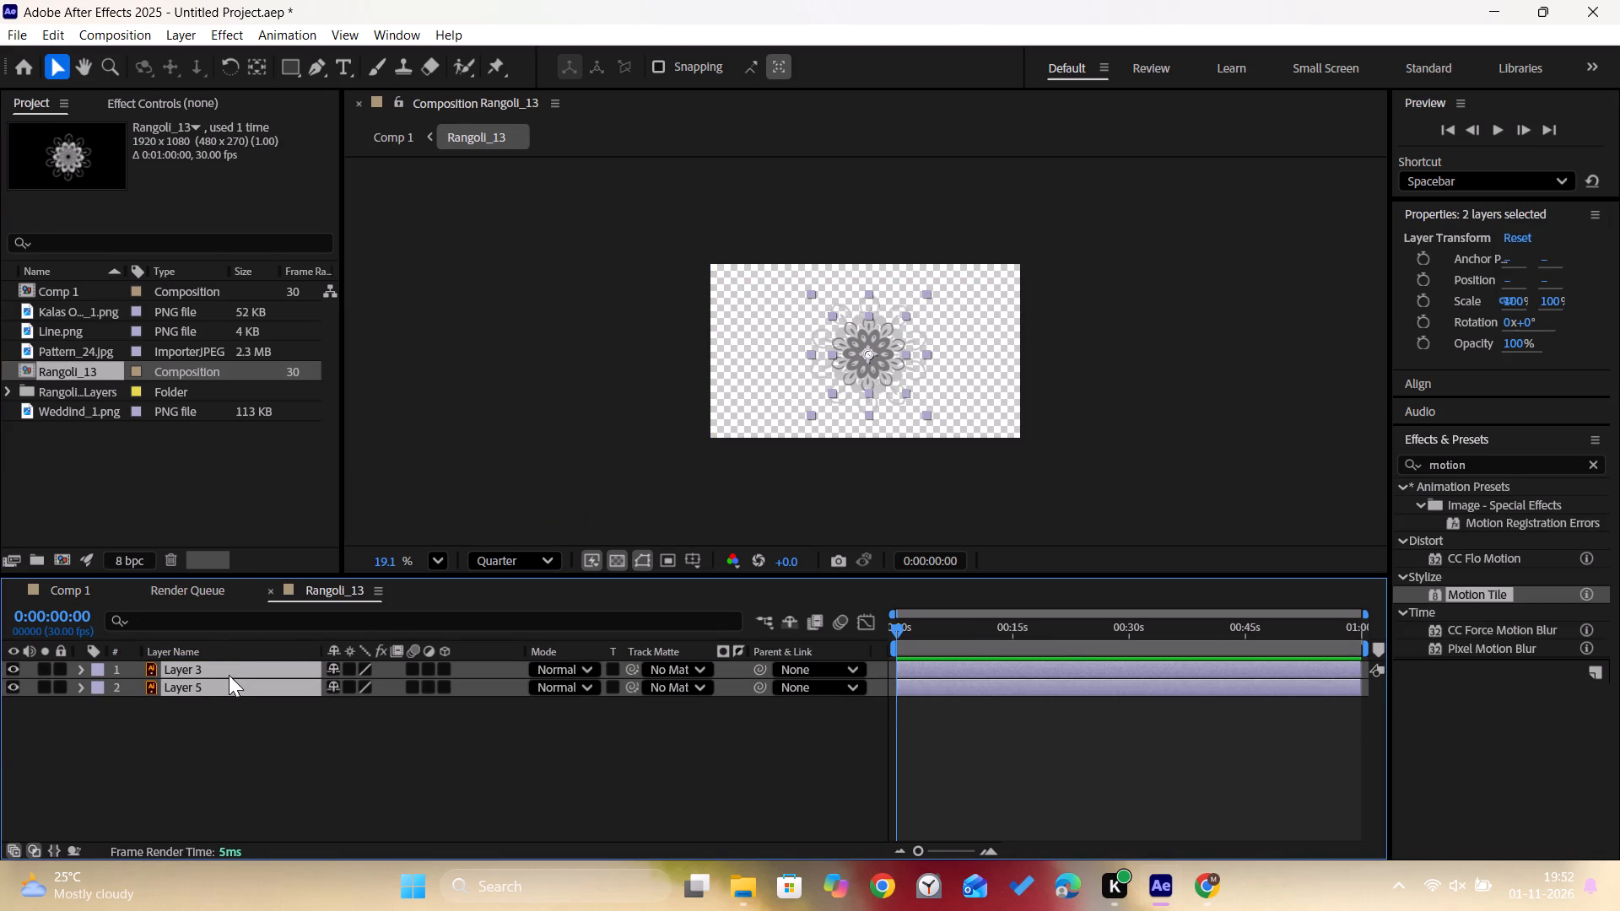
key(4)
key(r)
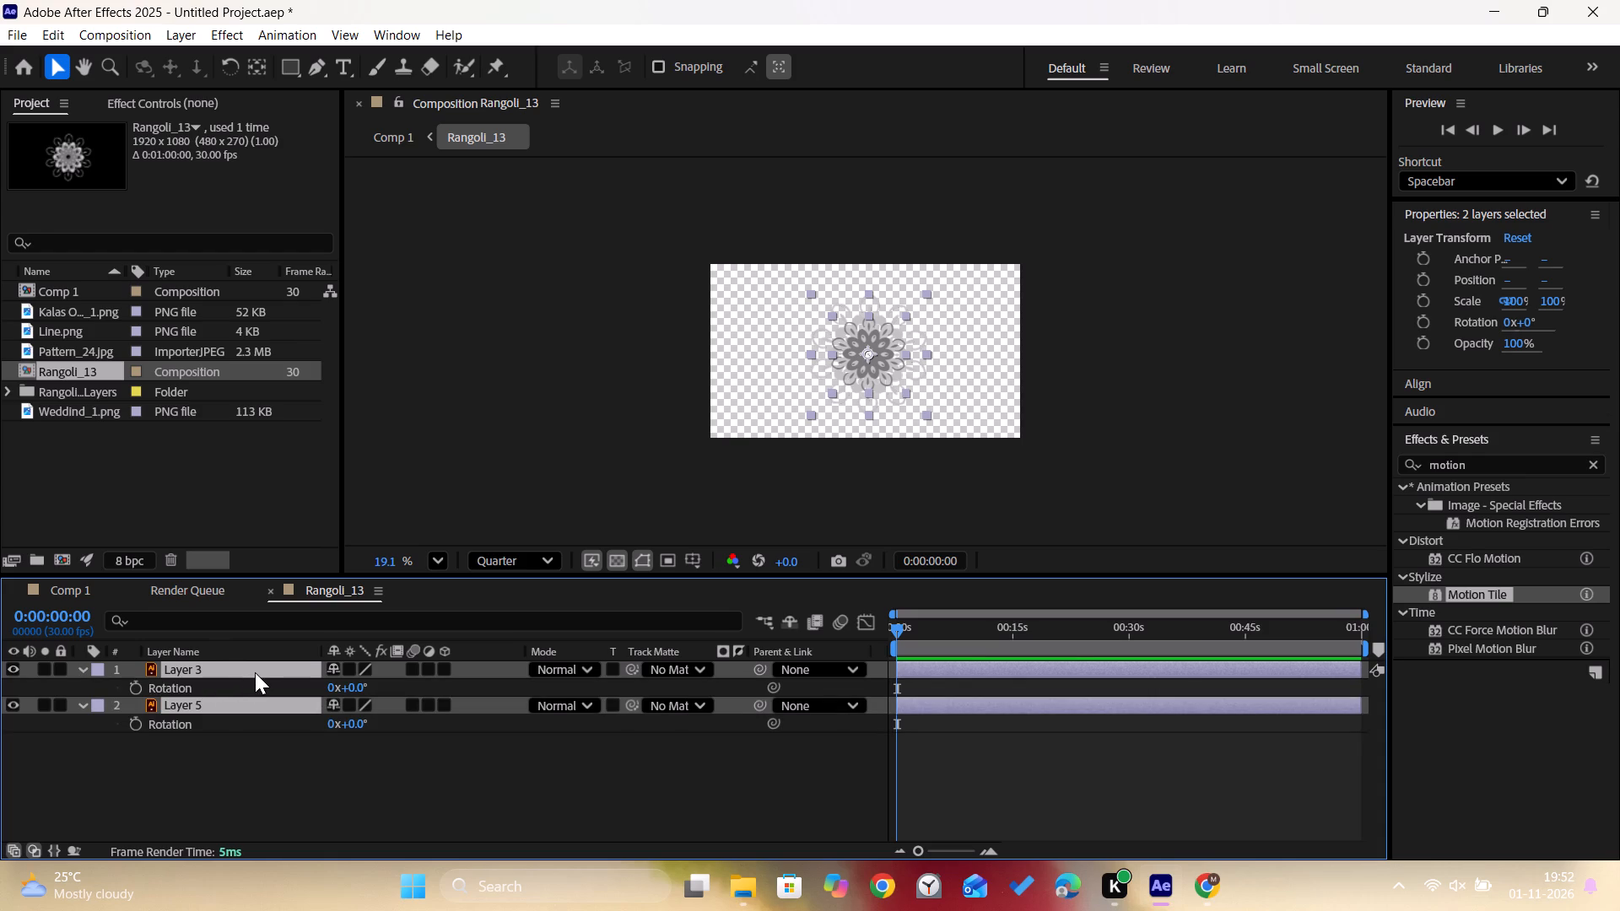
alt+click(132, 685)
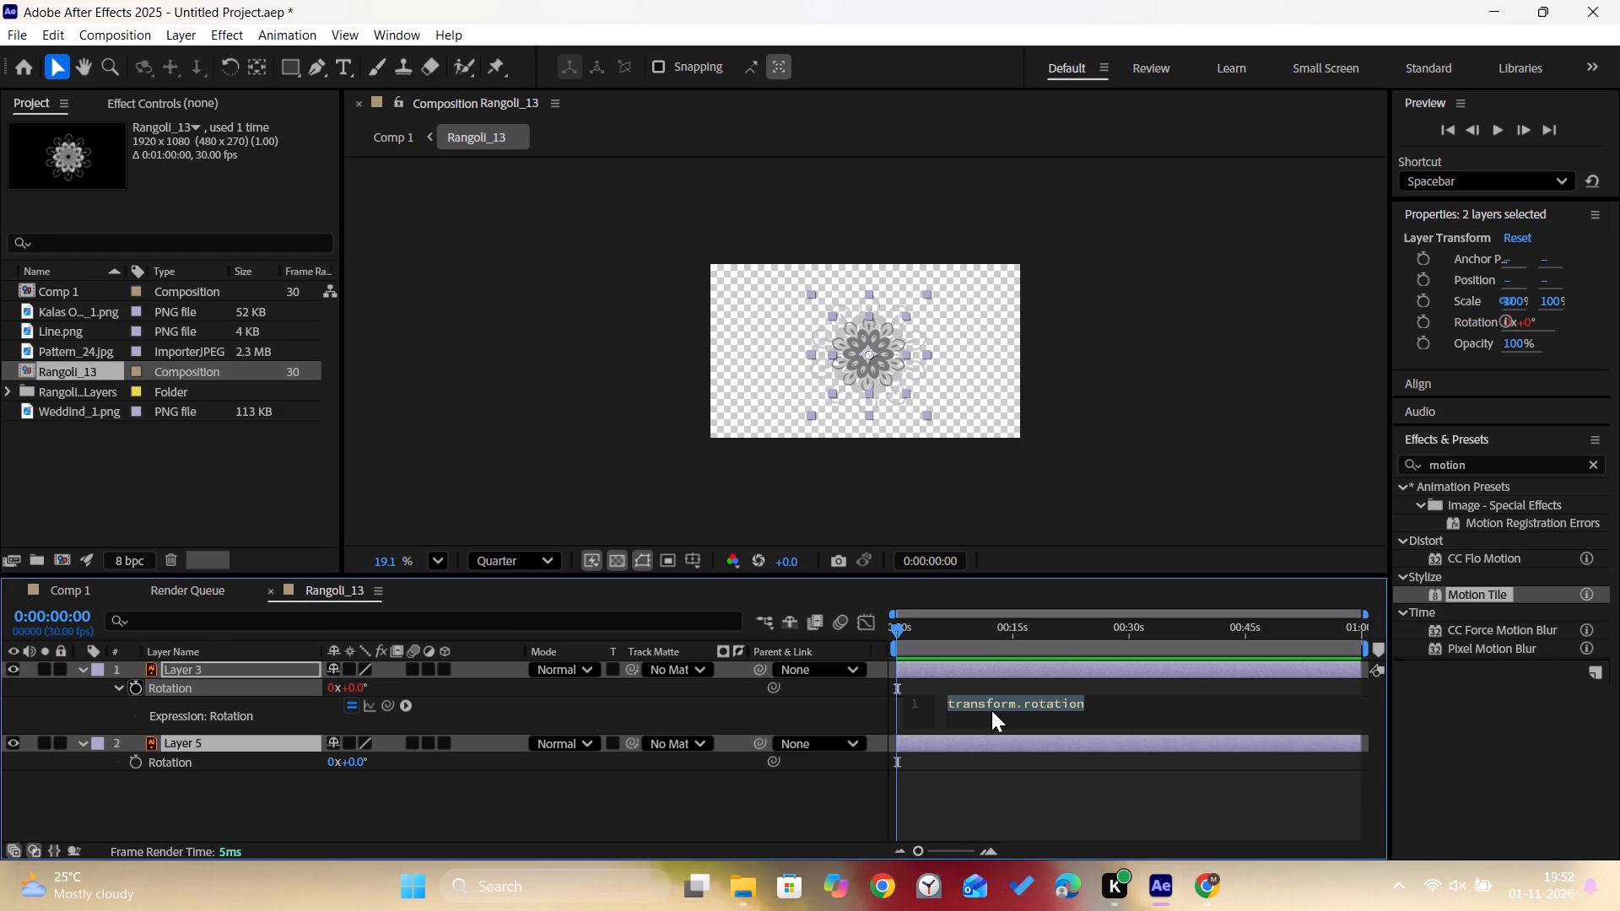
key(t)
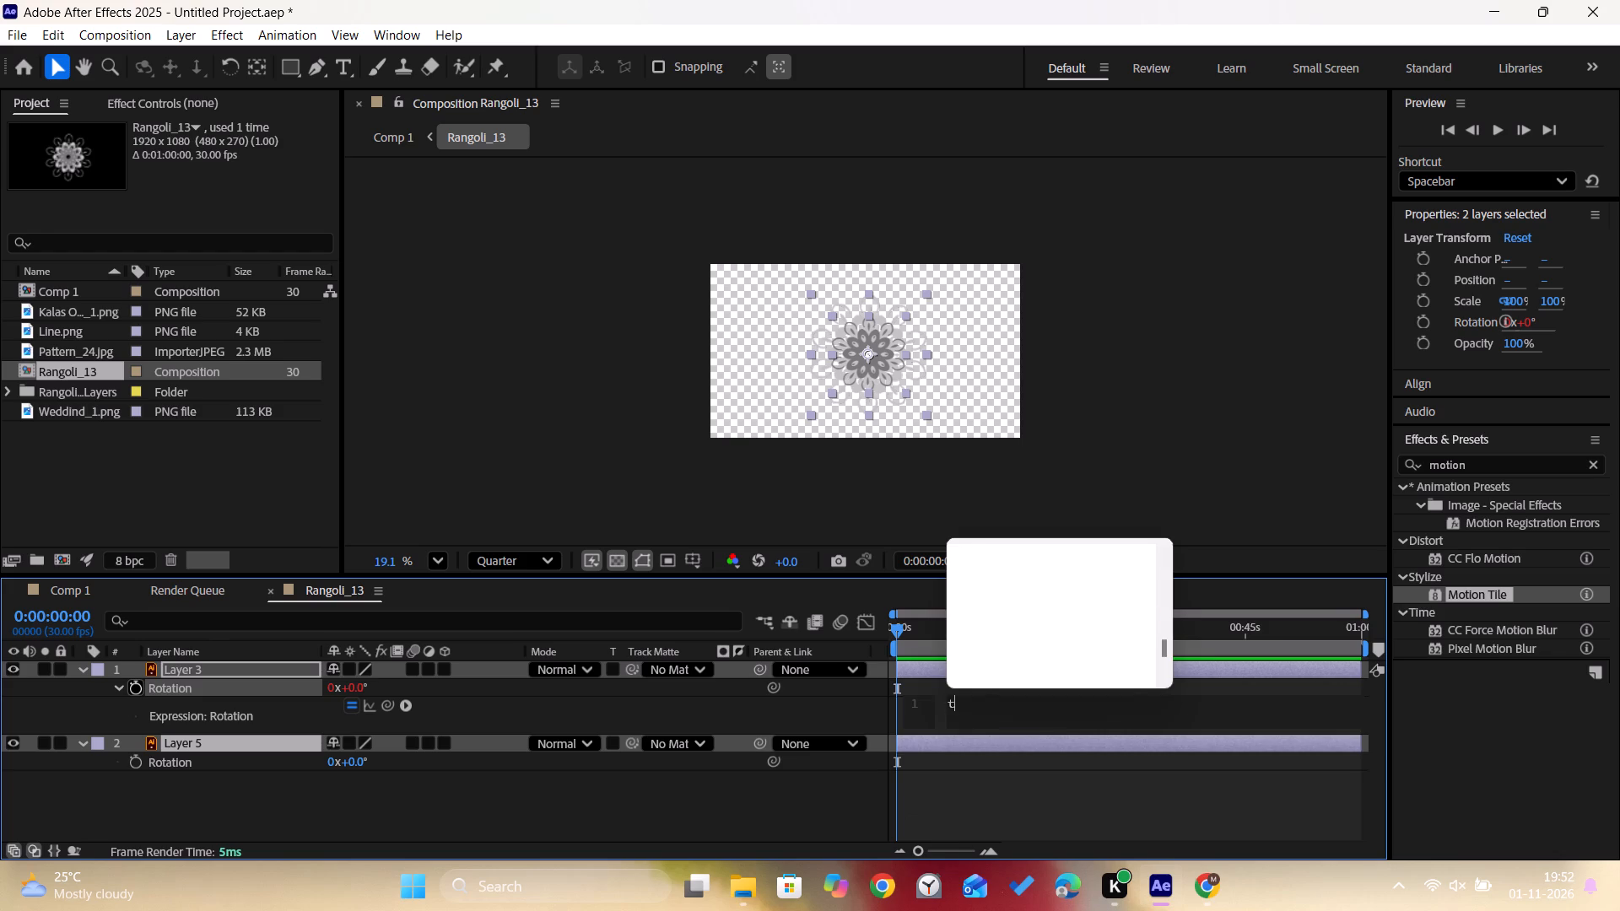
Enter time*10 as the expression for Layer 3's Rotation and apply it.
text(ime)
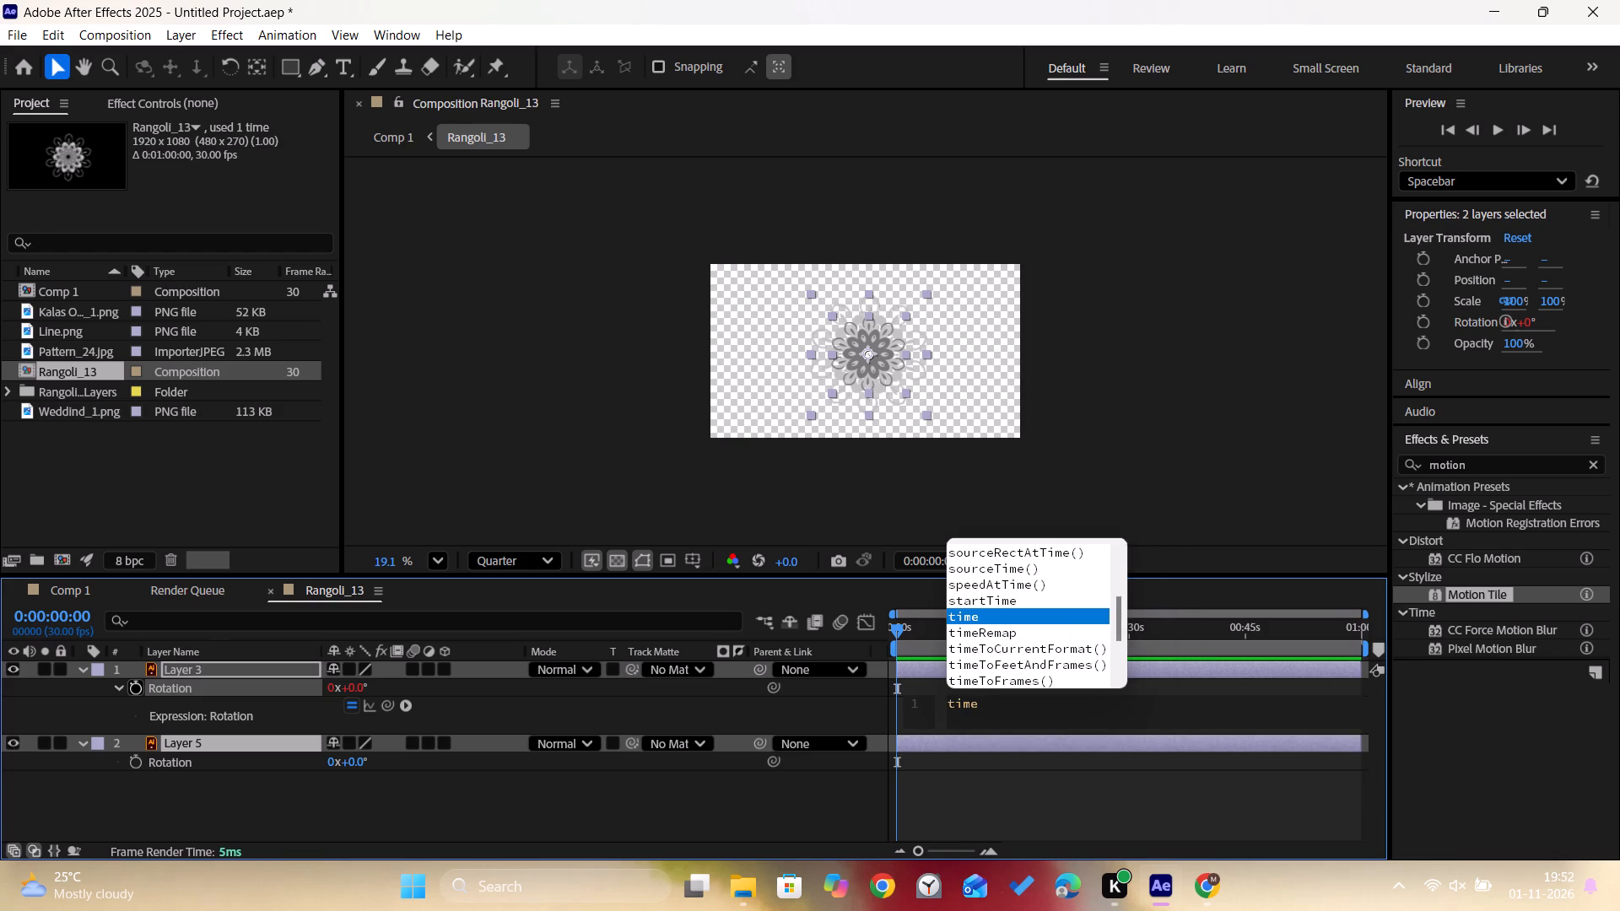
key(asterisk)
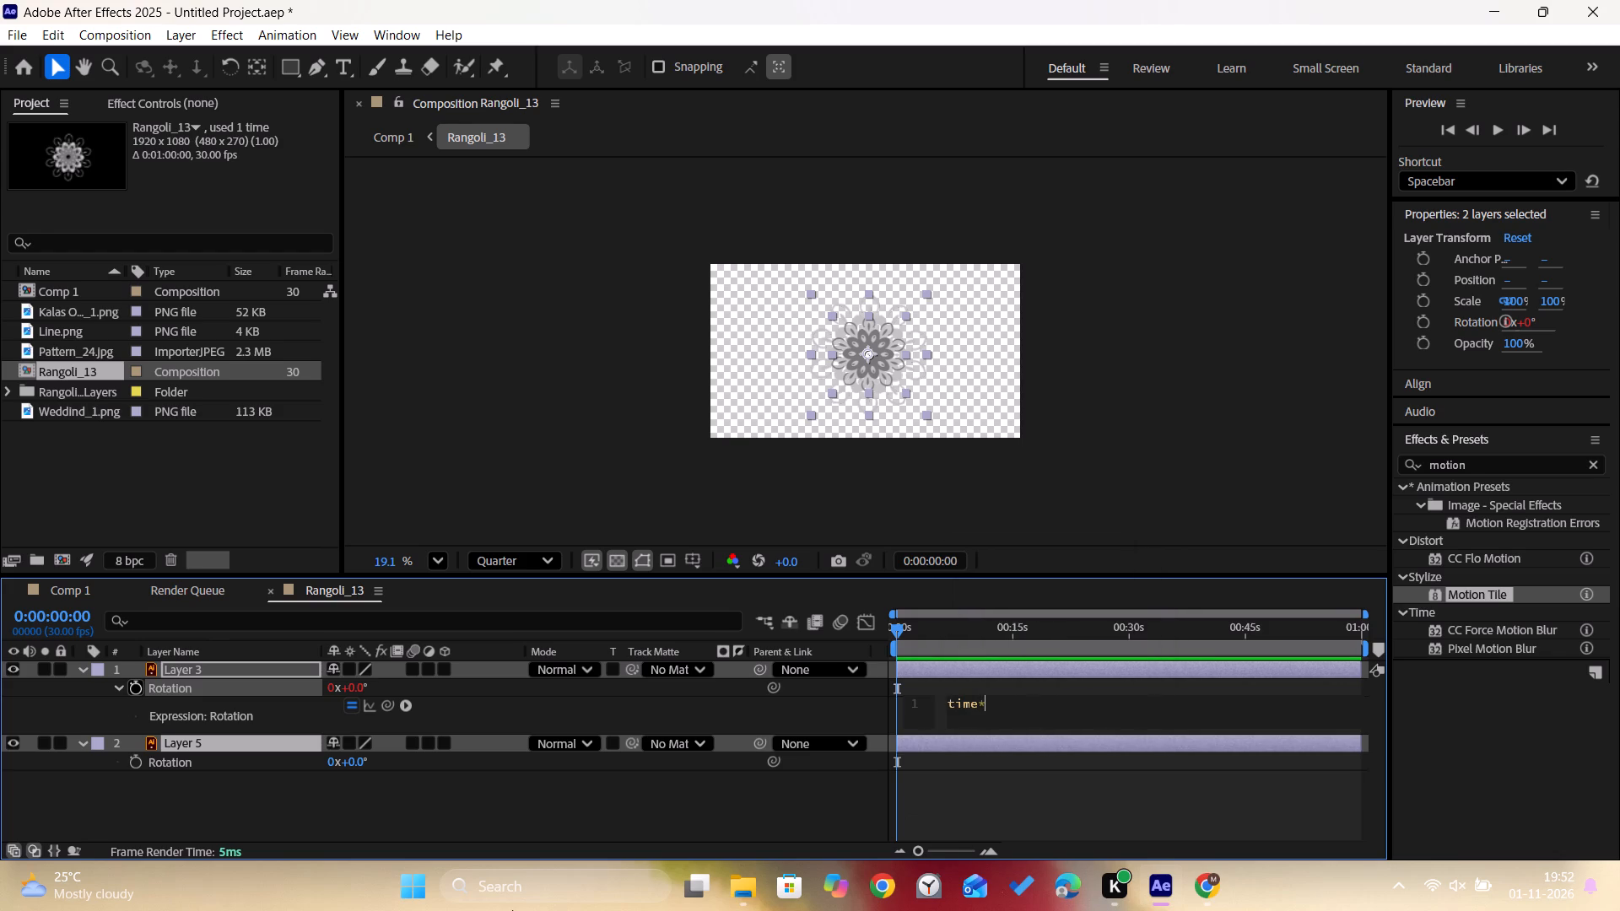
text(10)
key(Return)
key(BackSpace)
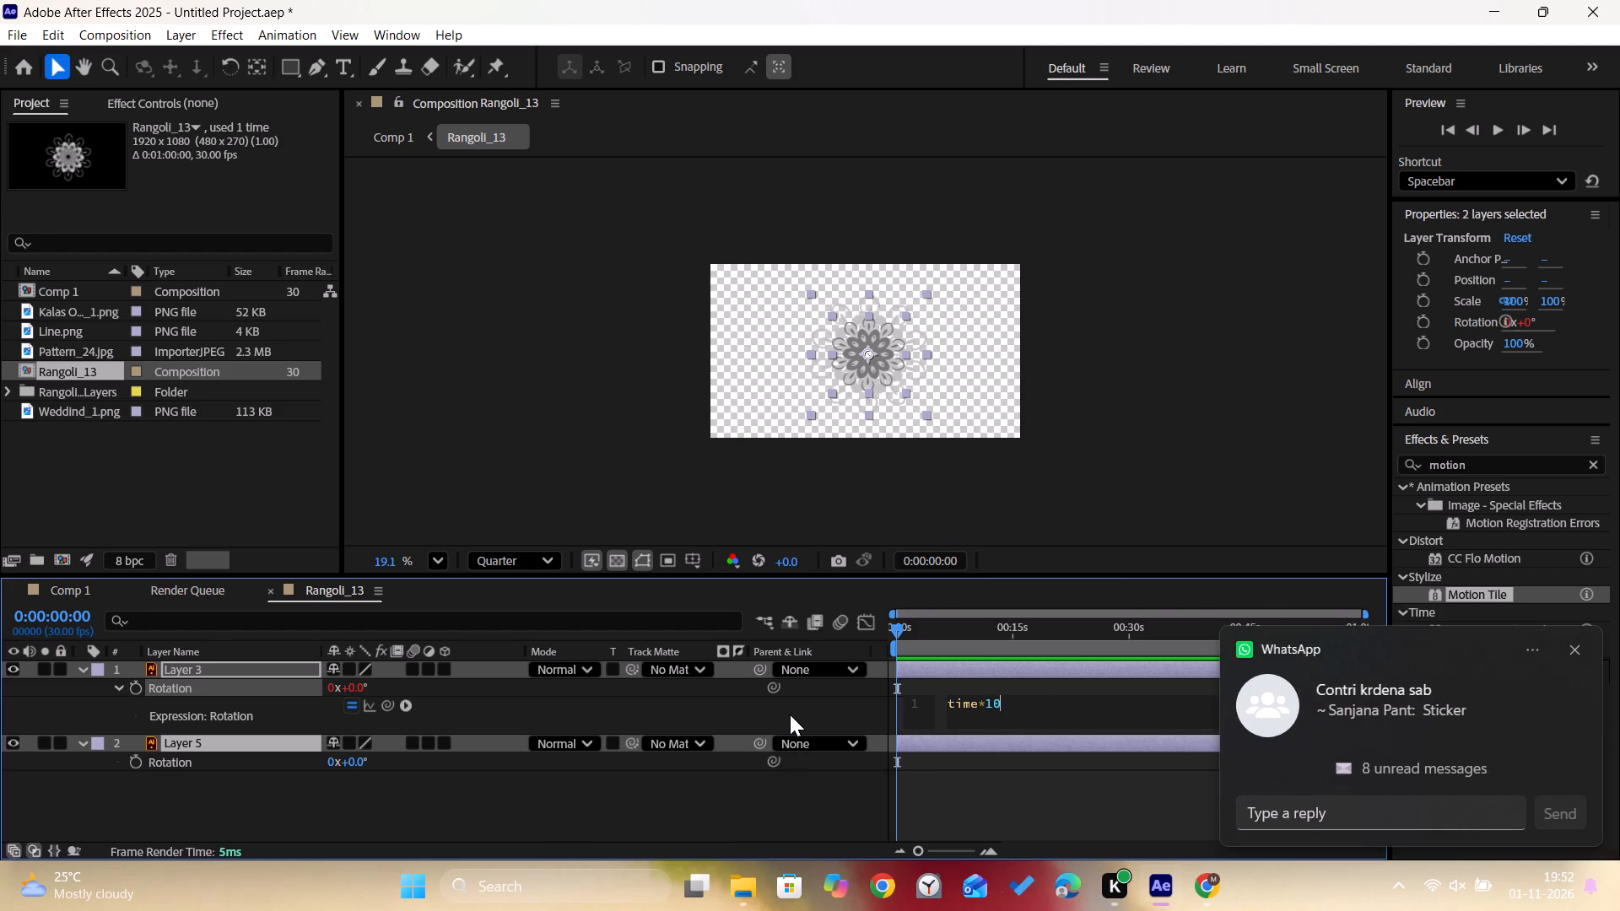
click(790, 714)
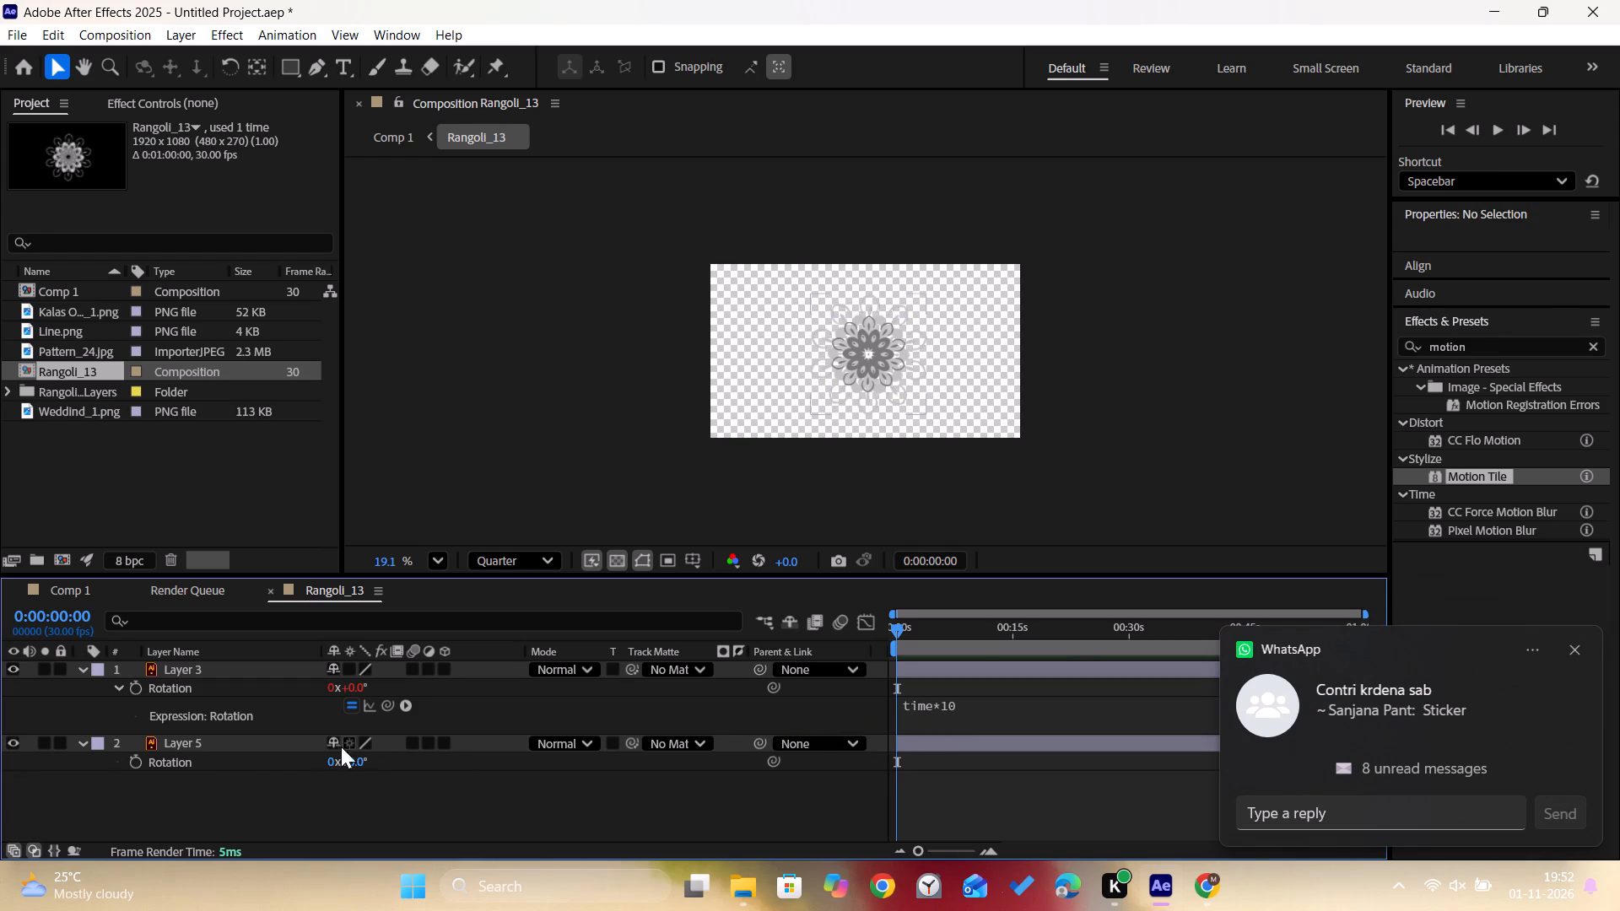
Add the expression time*-10 to Layer 5's Rotation so it spins opposite to Layer 3.
alt+click(141, 757)
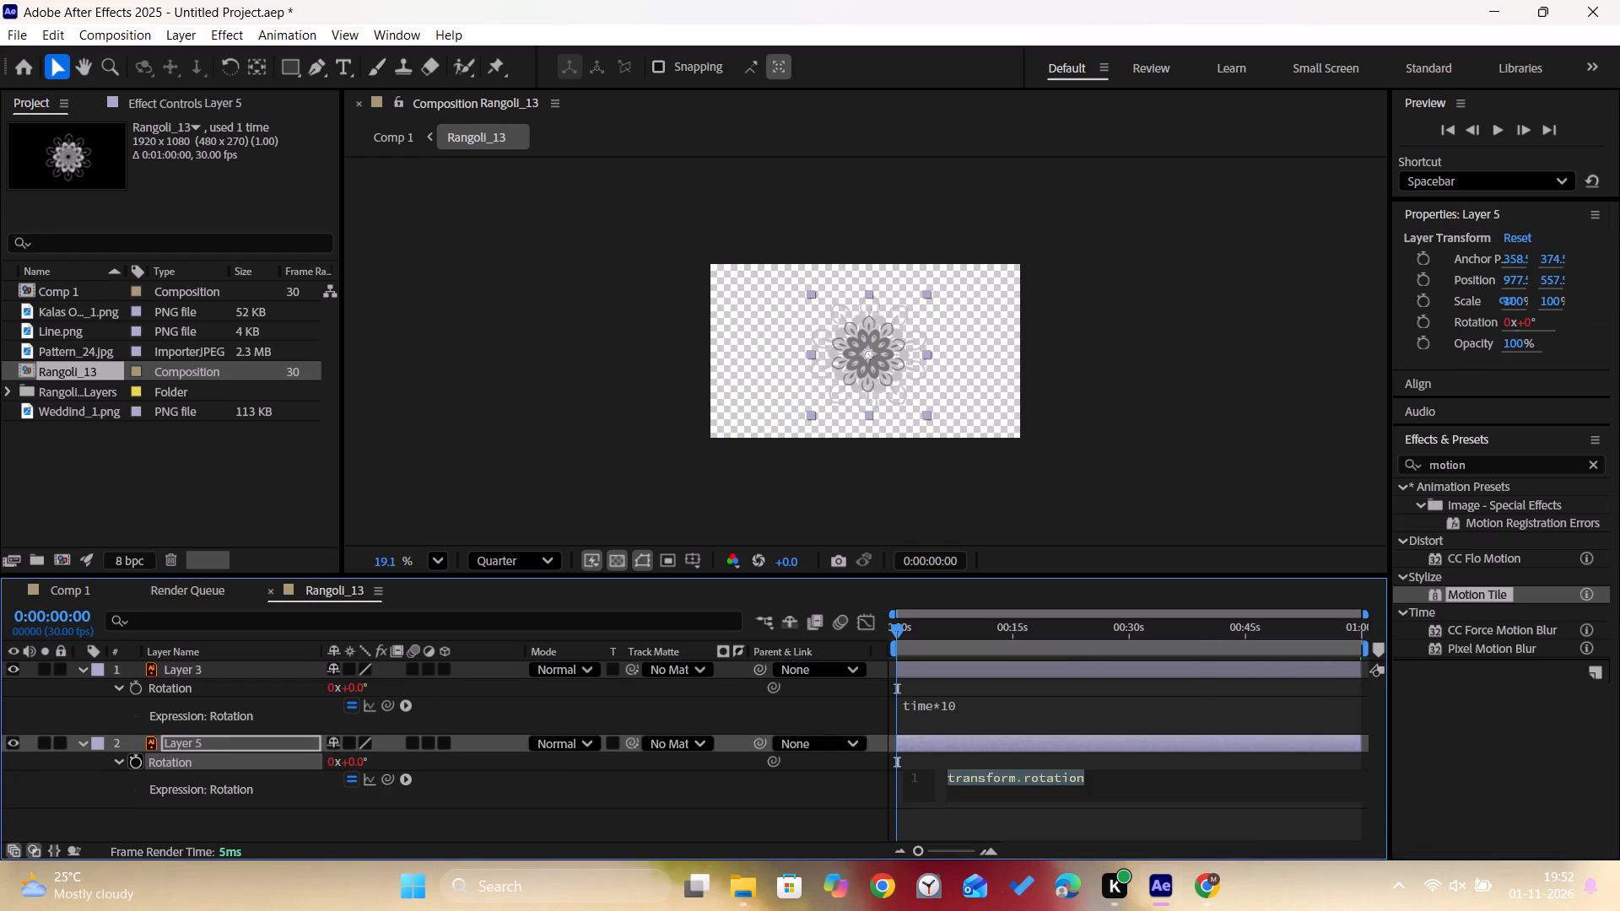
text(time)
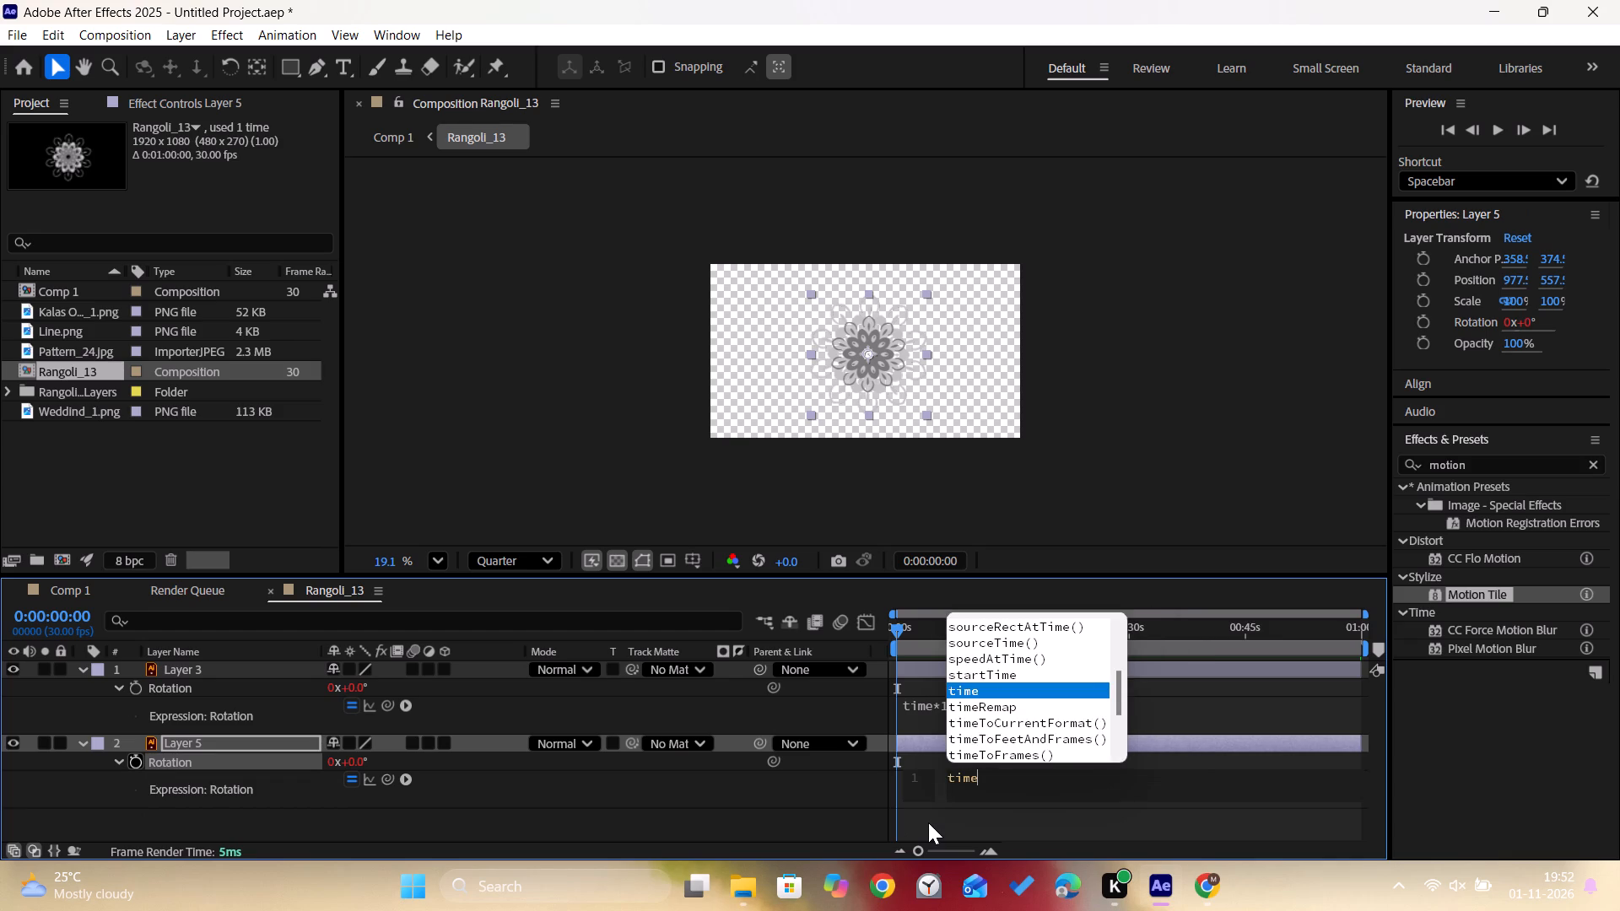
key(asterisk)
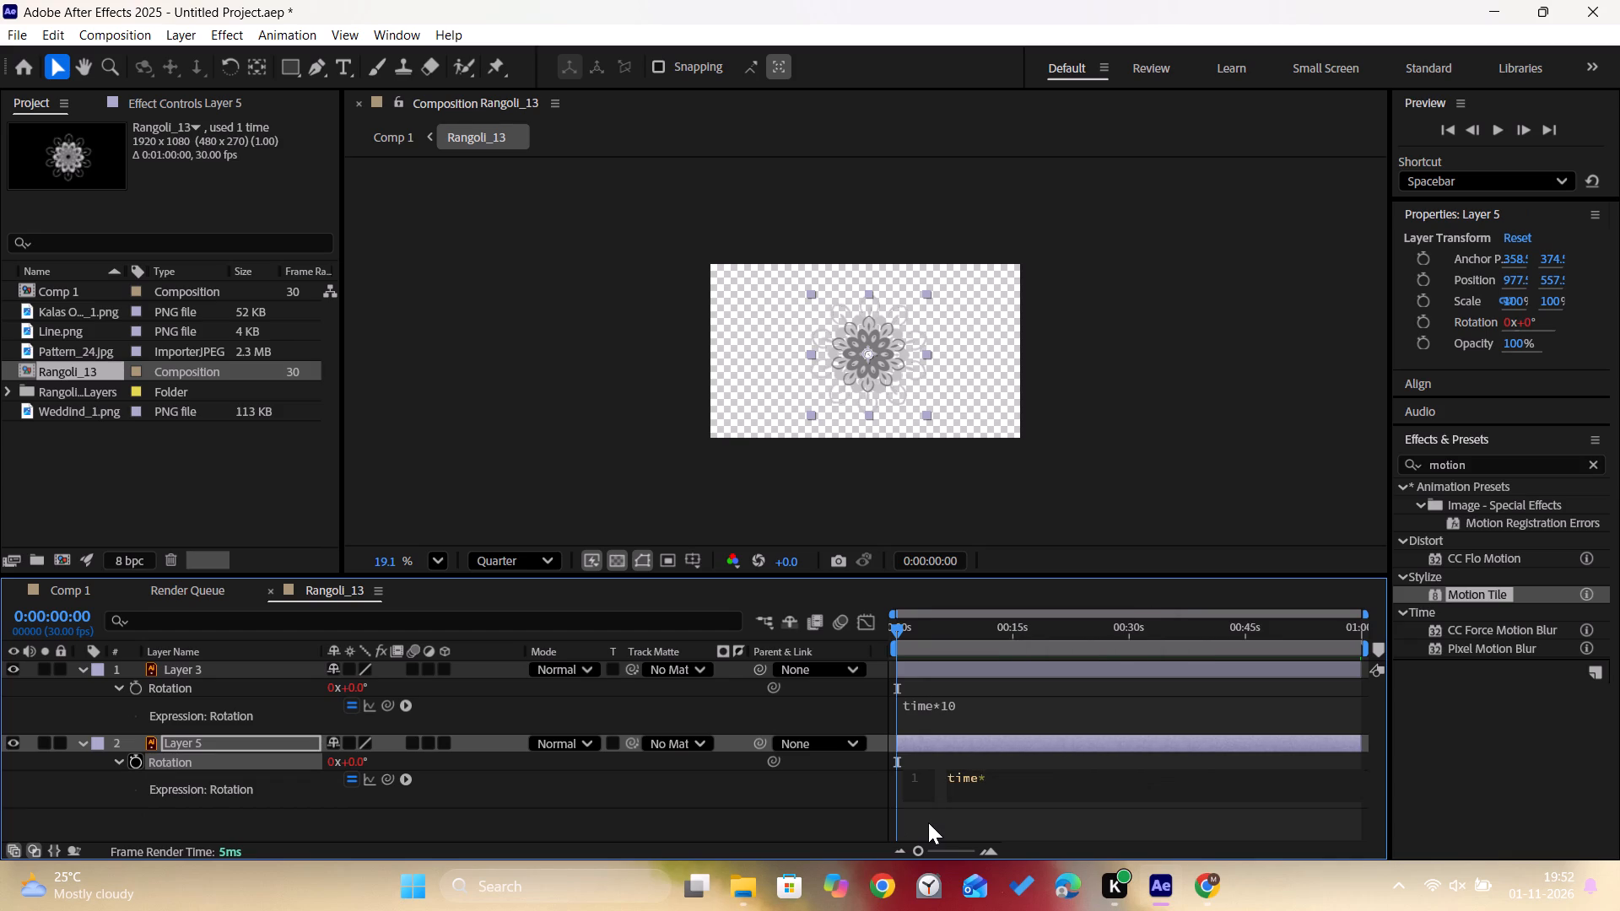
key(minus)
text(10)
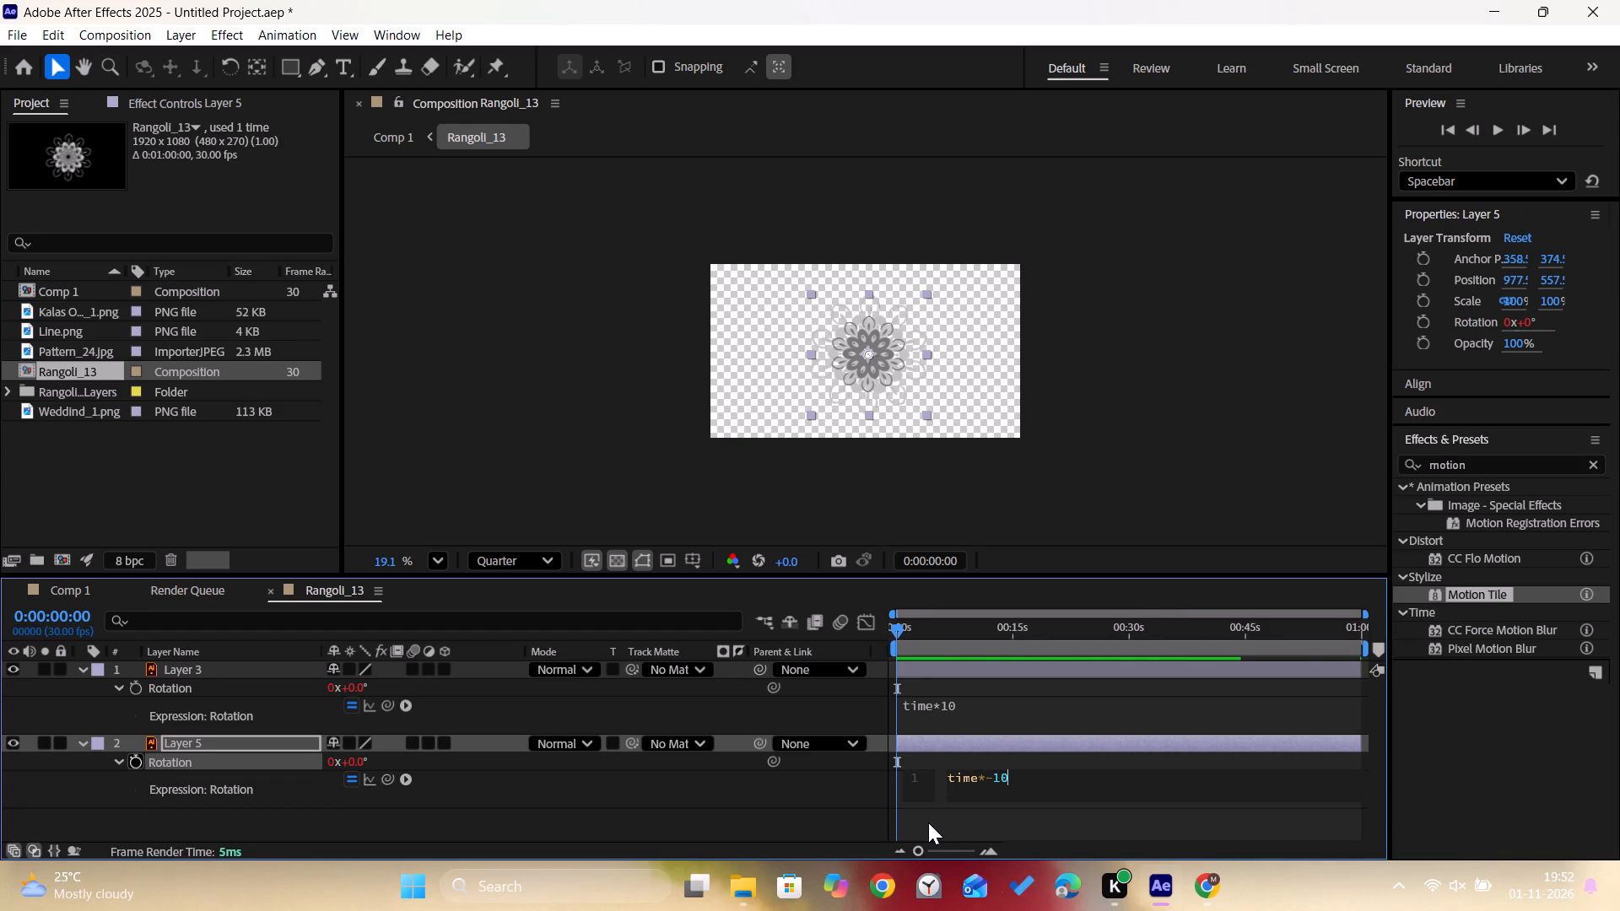
click(853, 786)
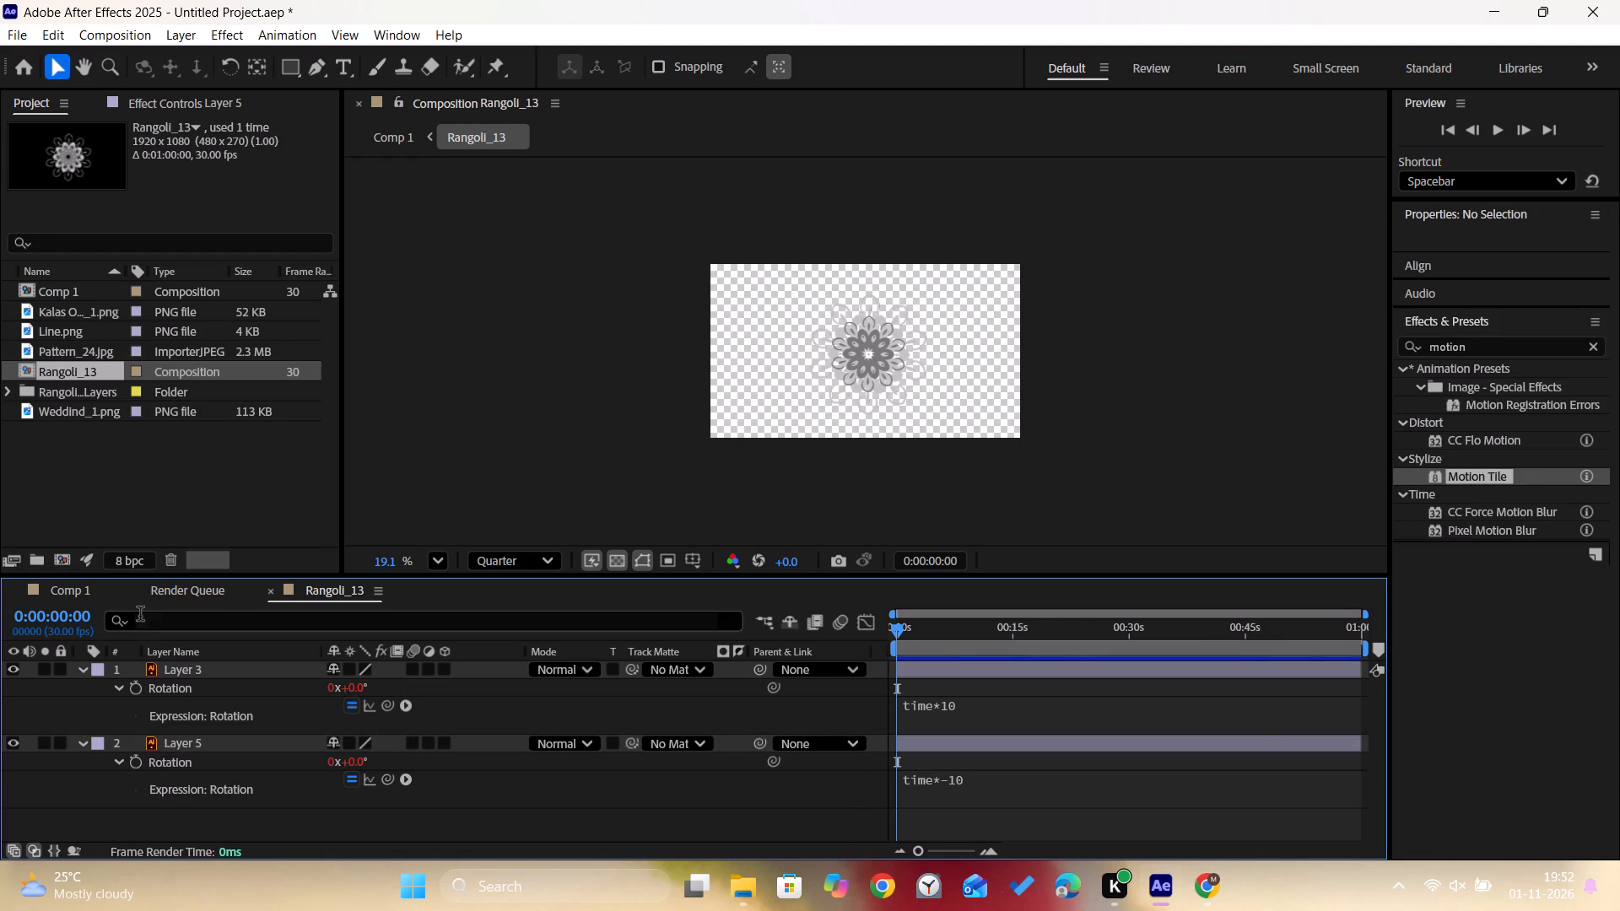
Return to the Comp 1 composition.
click(86, 595)
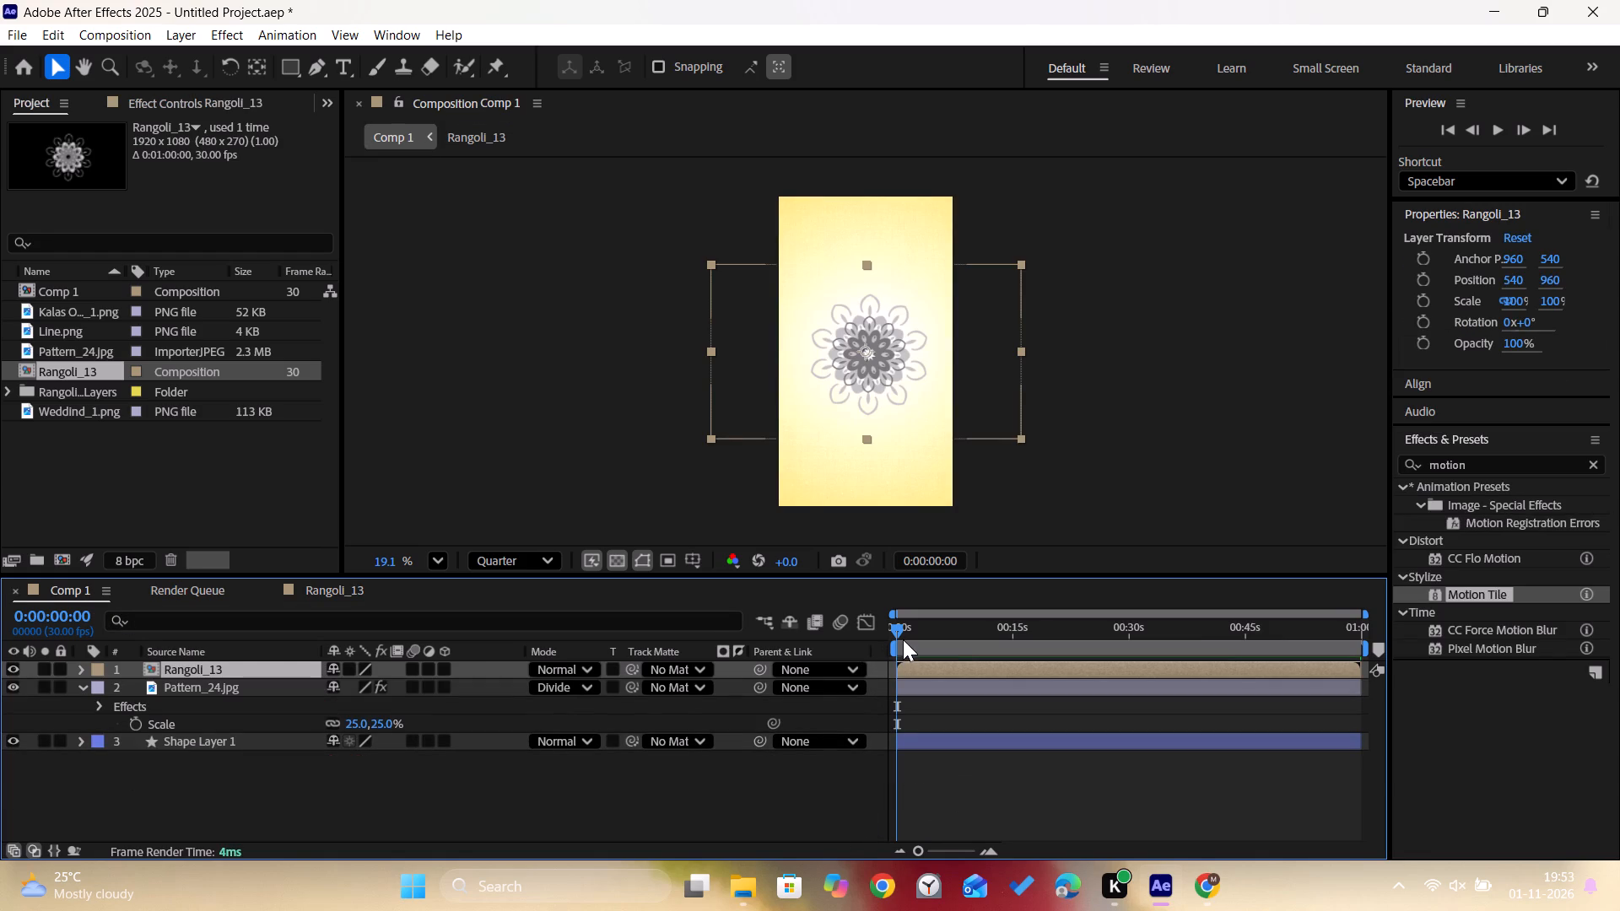
Play back Comp 1 from the start to check the rangoli's rotation, stopping after a few seconds.
key(space)
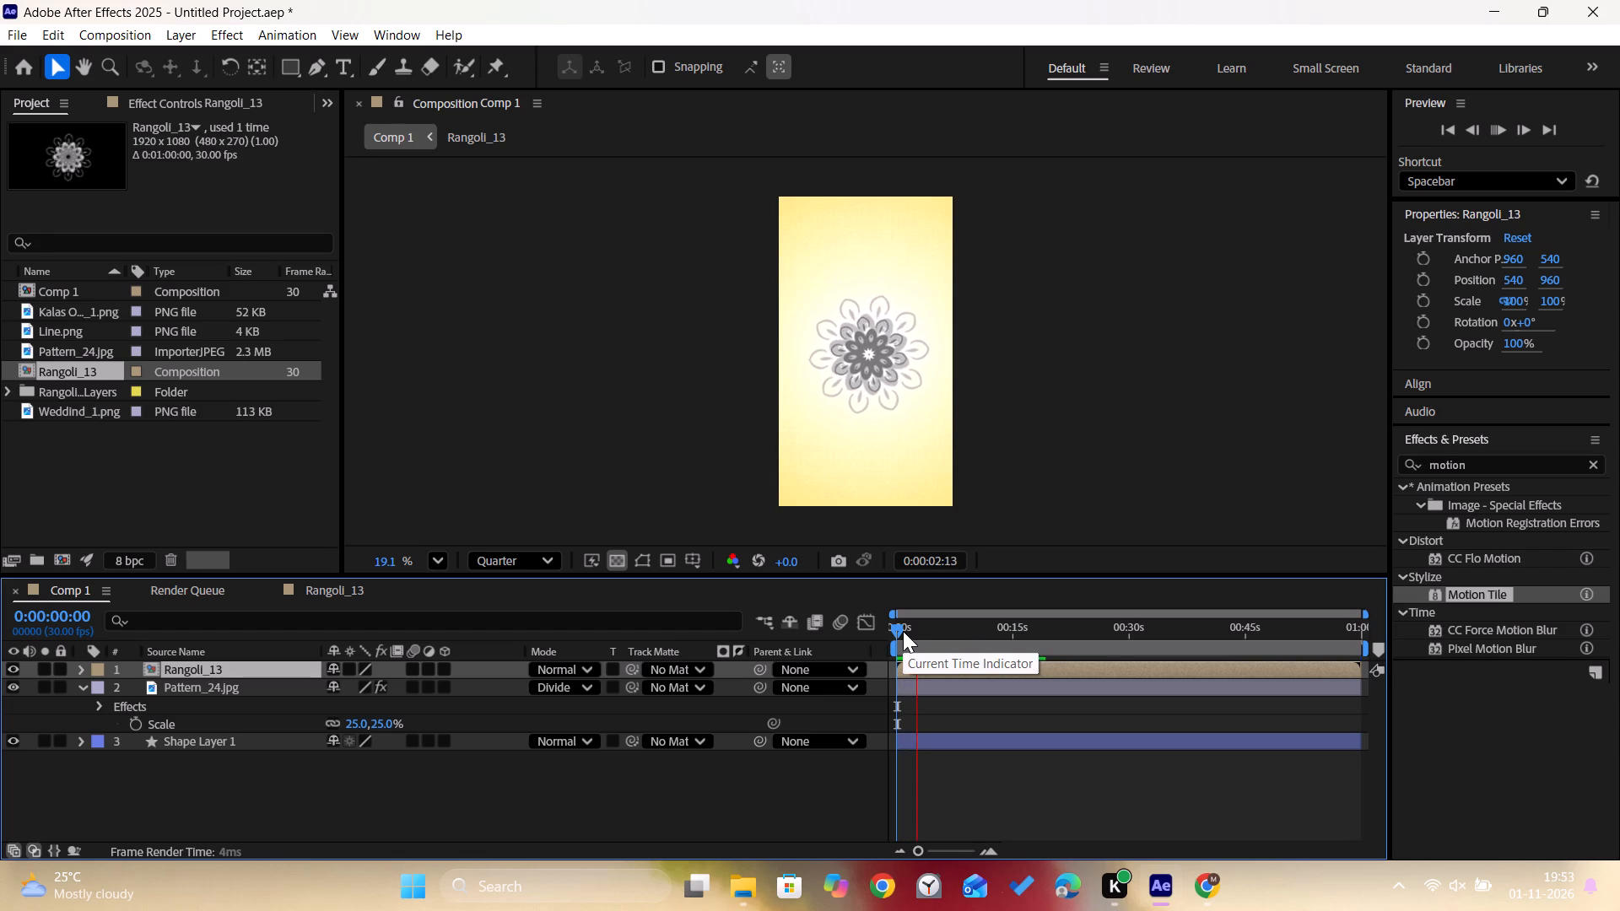
key(space)
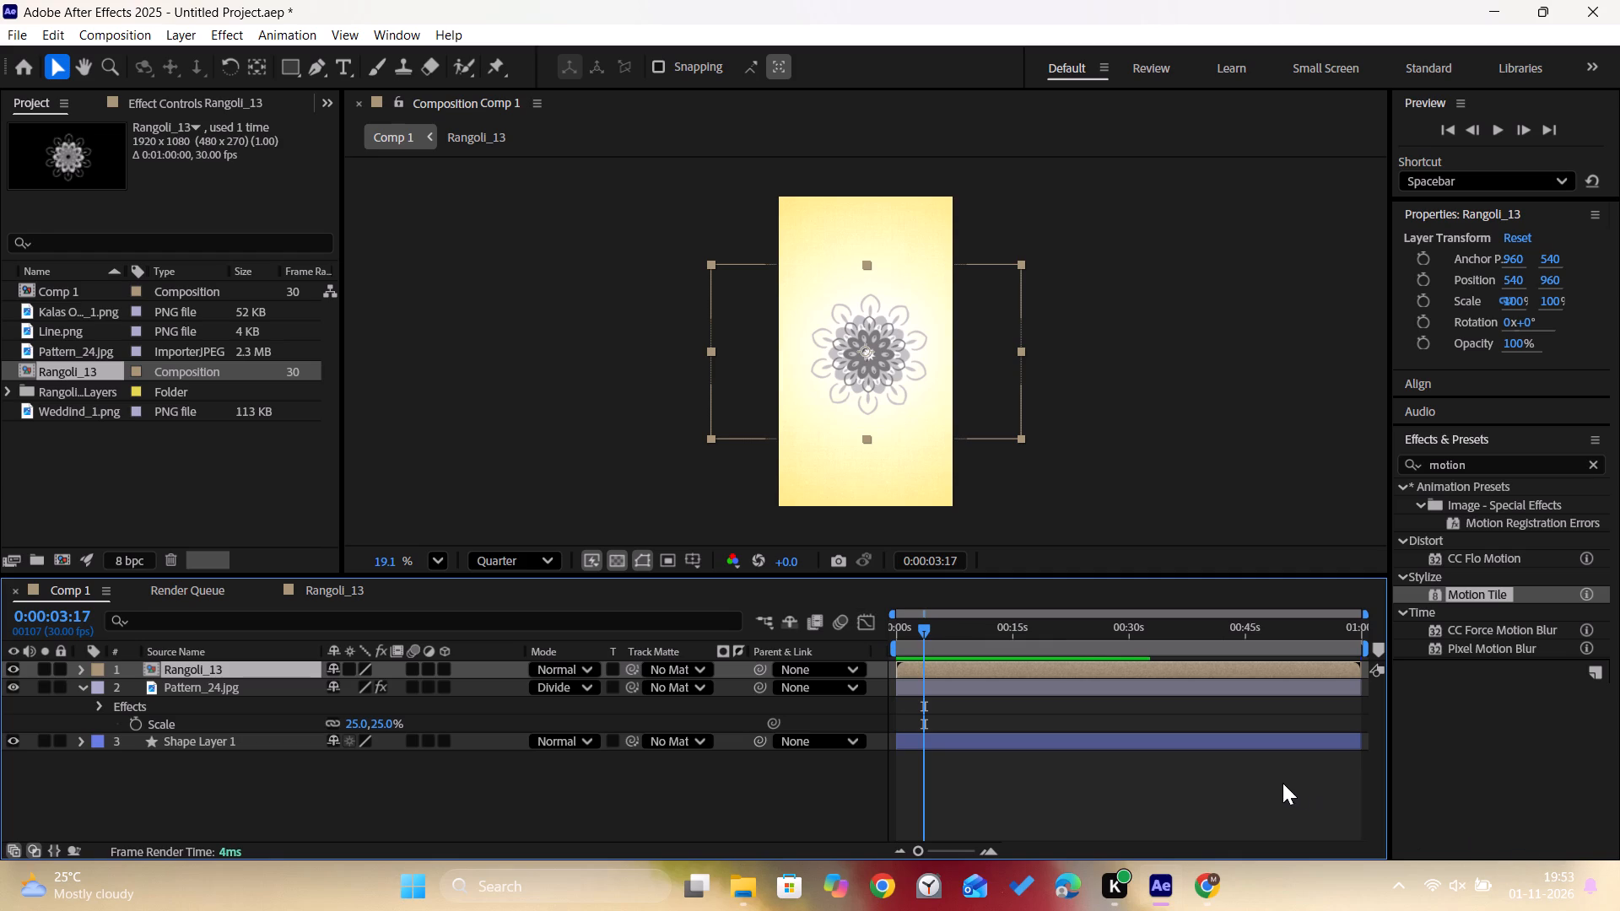
Move the Rangoli_13 layer to the frame's lower left so its centre sits on the left edge, at X about -9.
drag(865, 356, 823, 417)
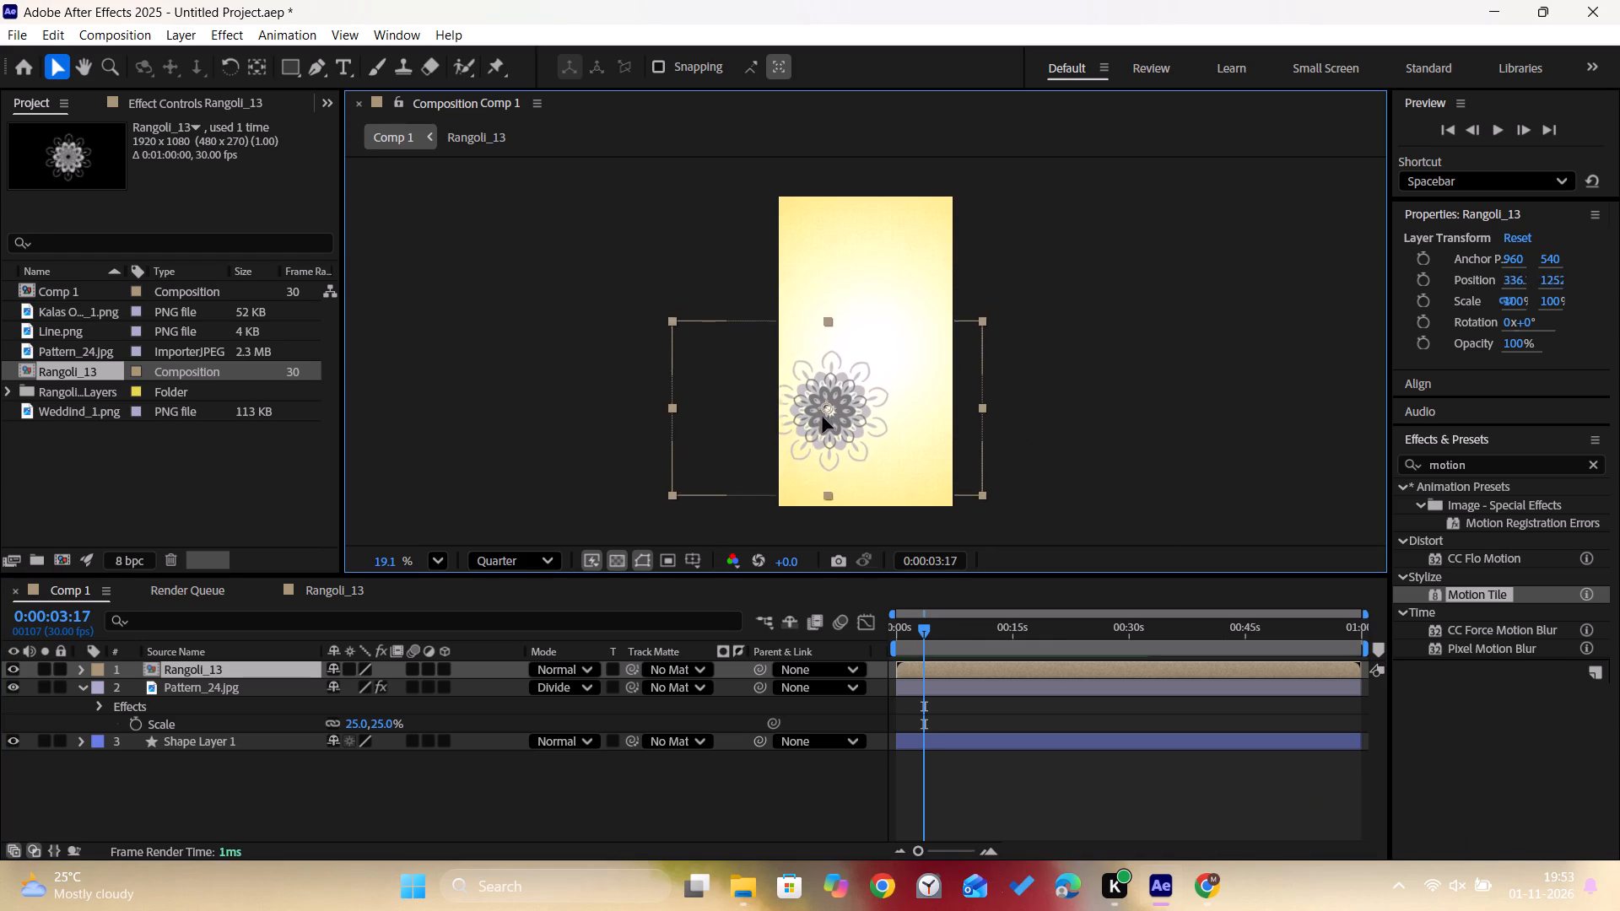
drag(823, 417, 777, 470)
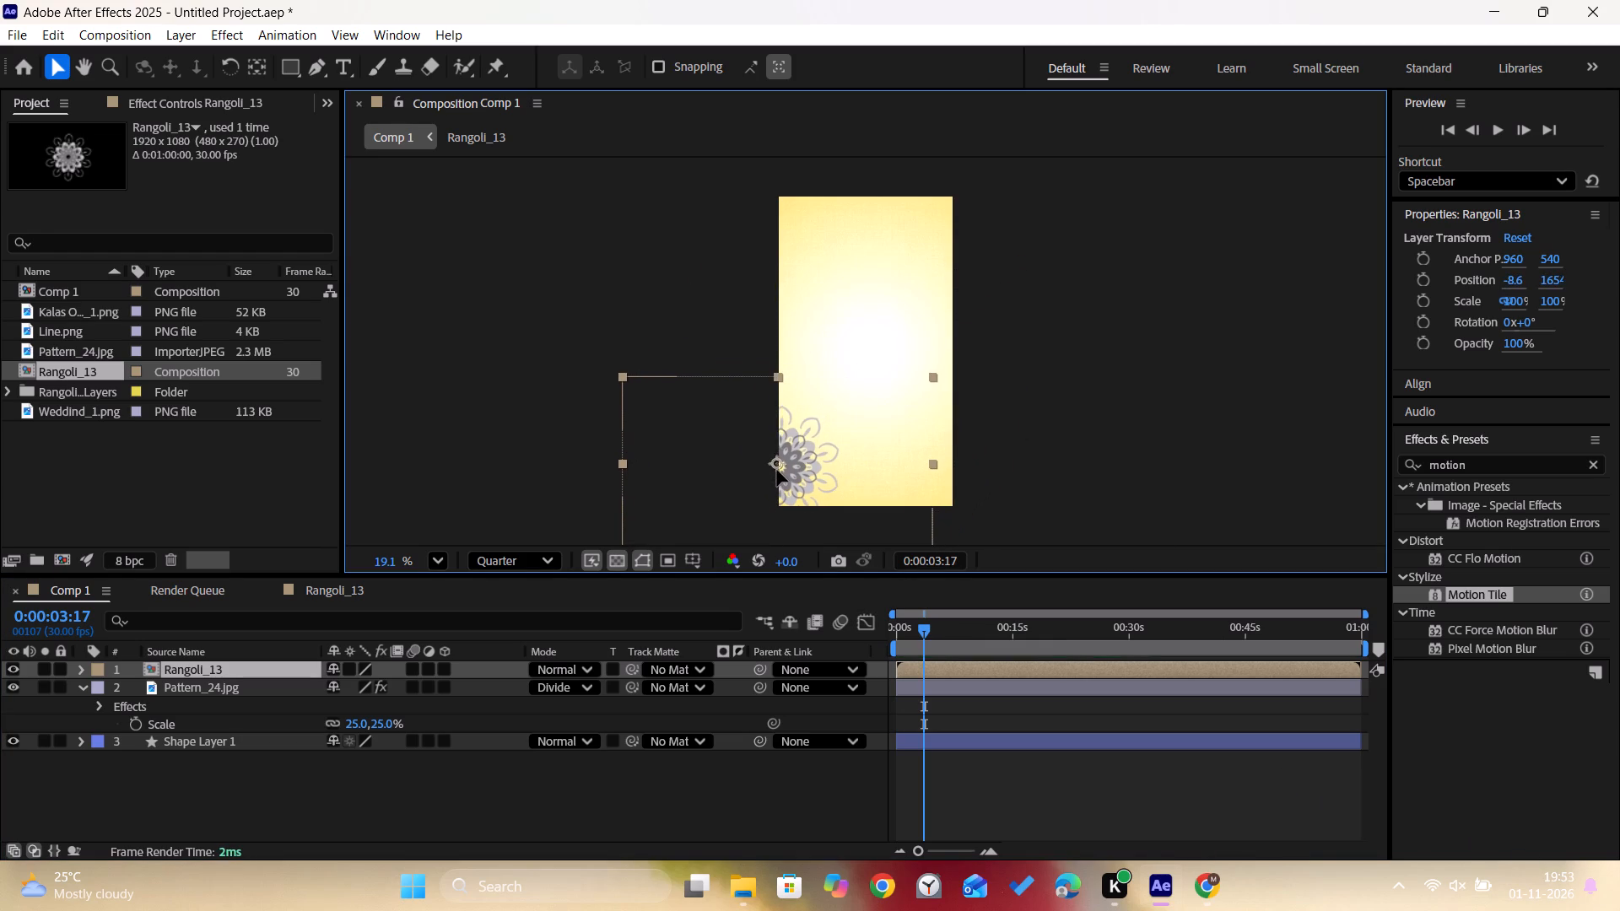
drag(777, 470, 775, 471)
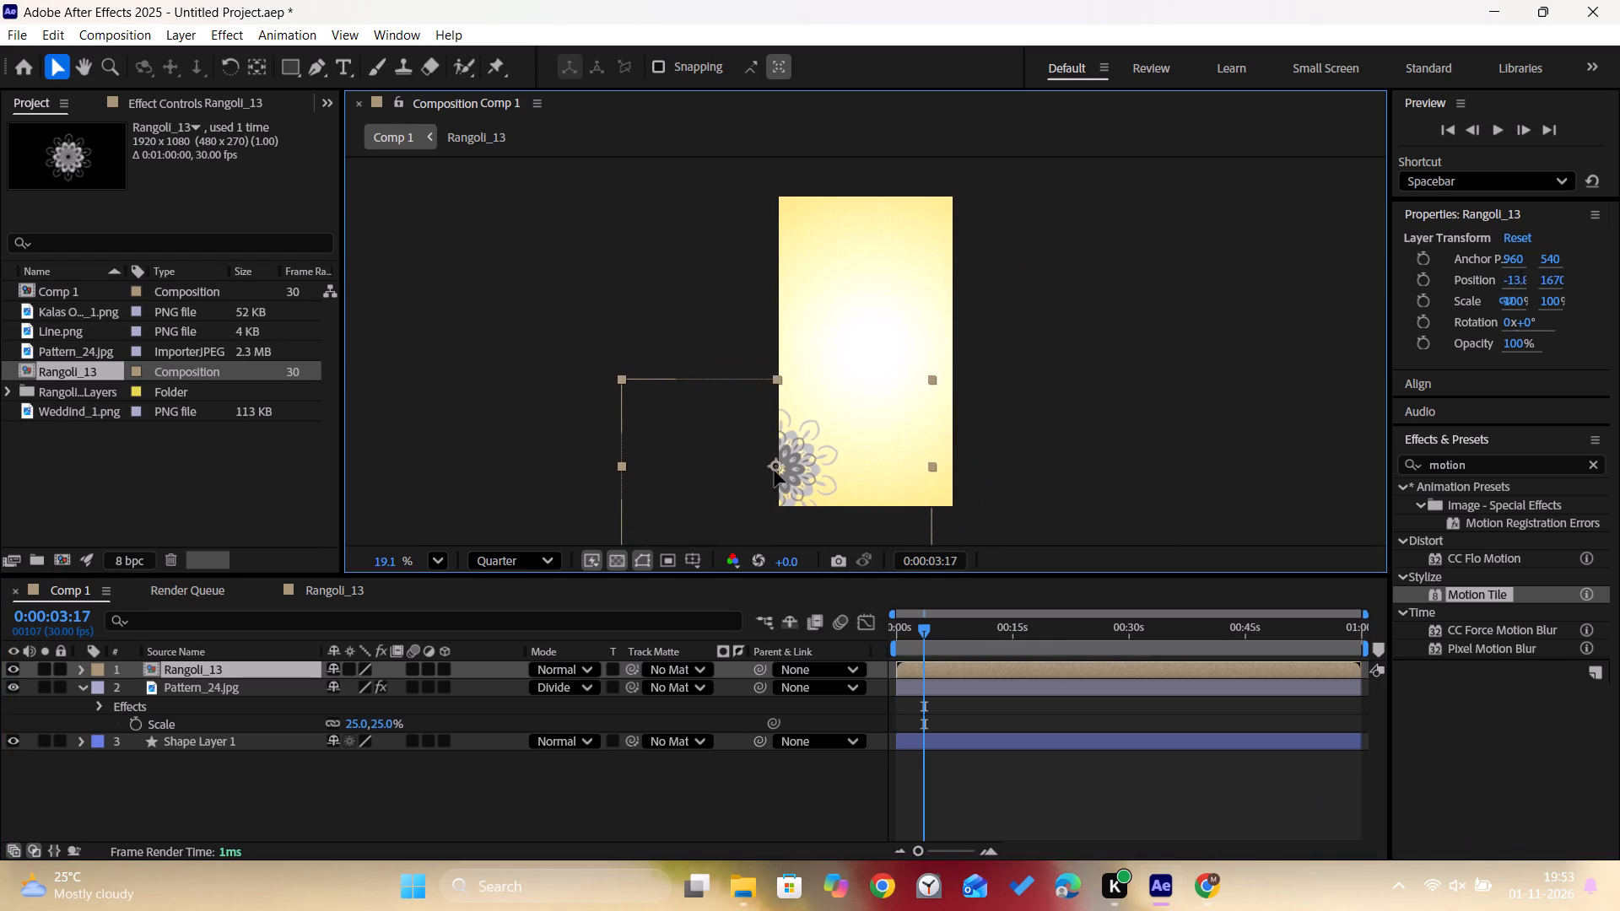
drag(775, 471, 804, 437)
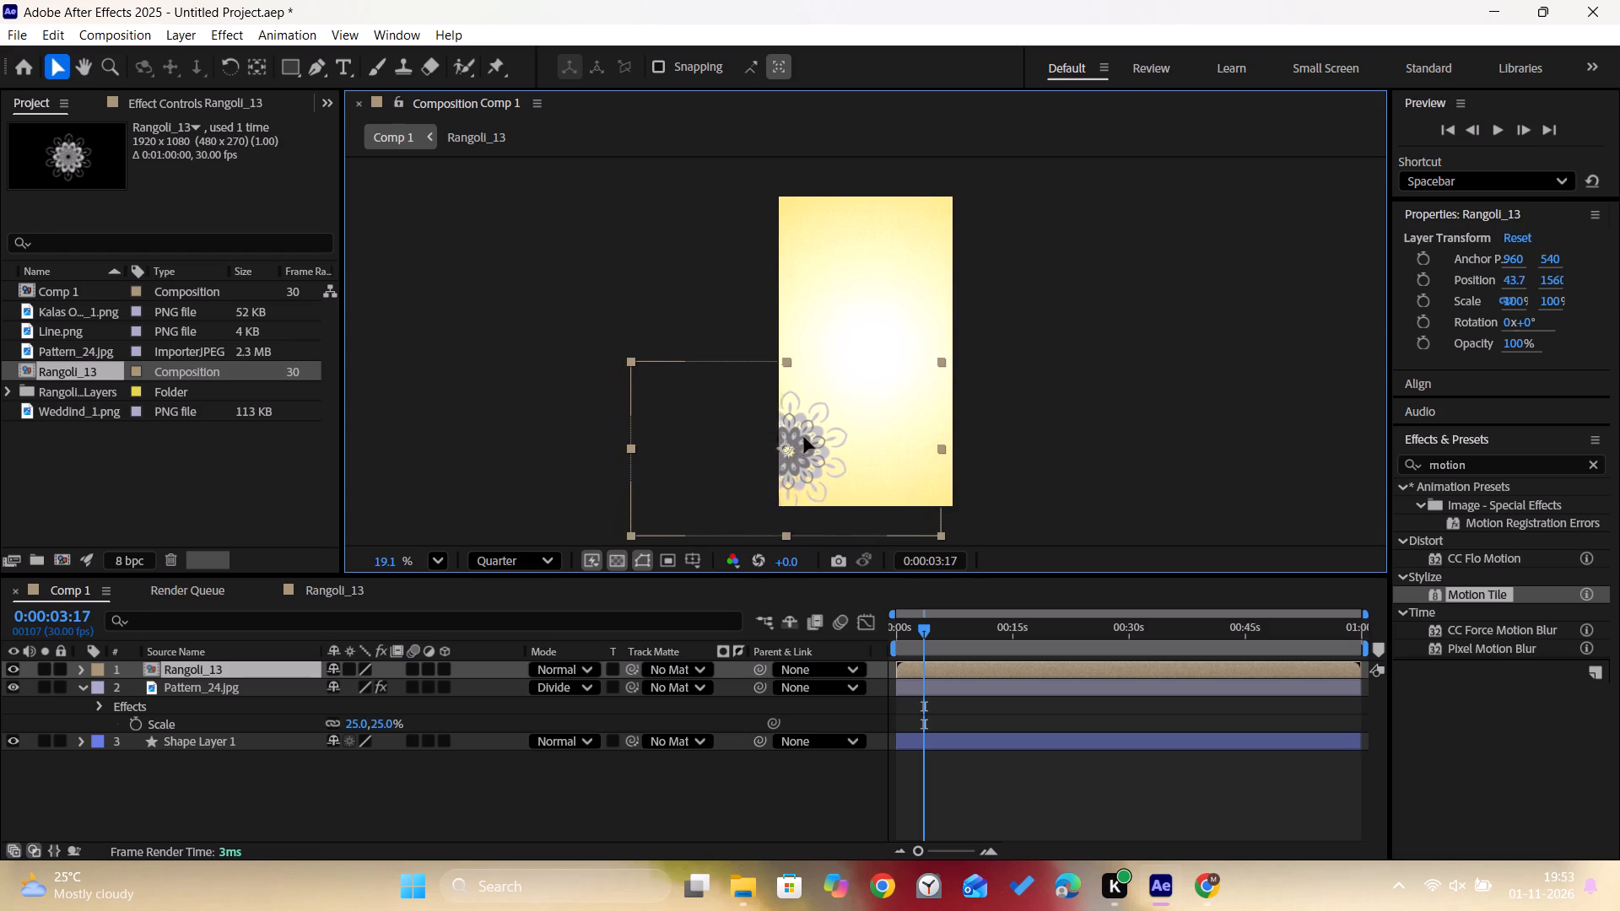
drag(804, 437, 811, 439)
drag(809, 435, 794, 450)
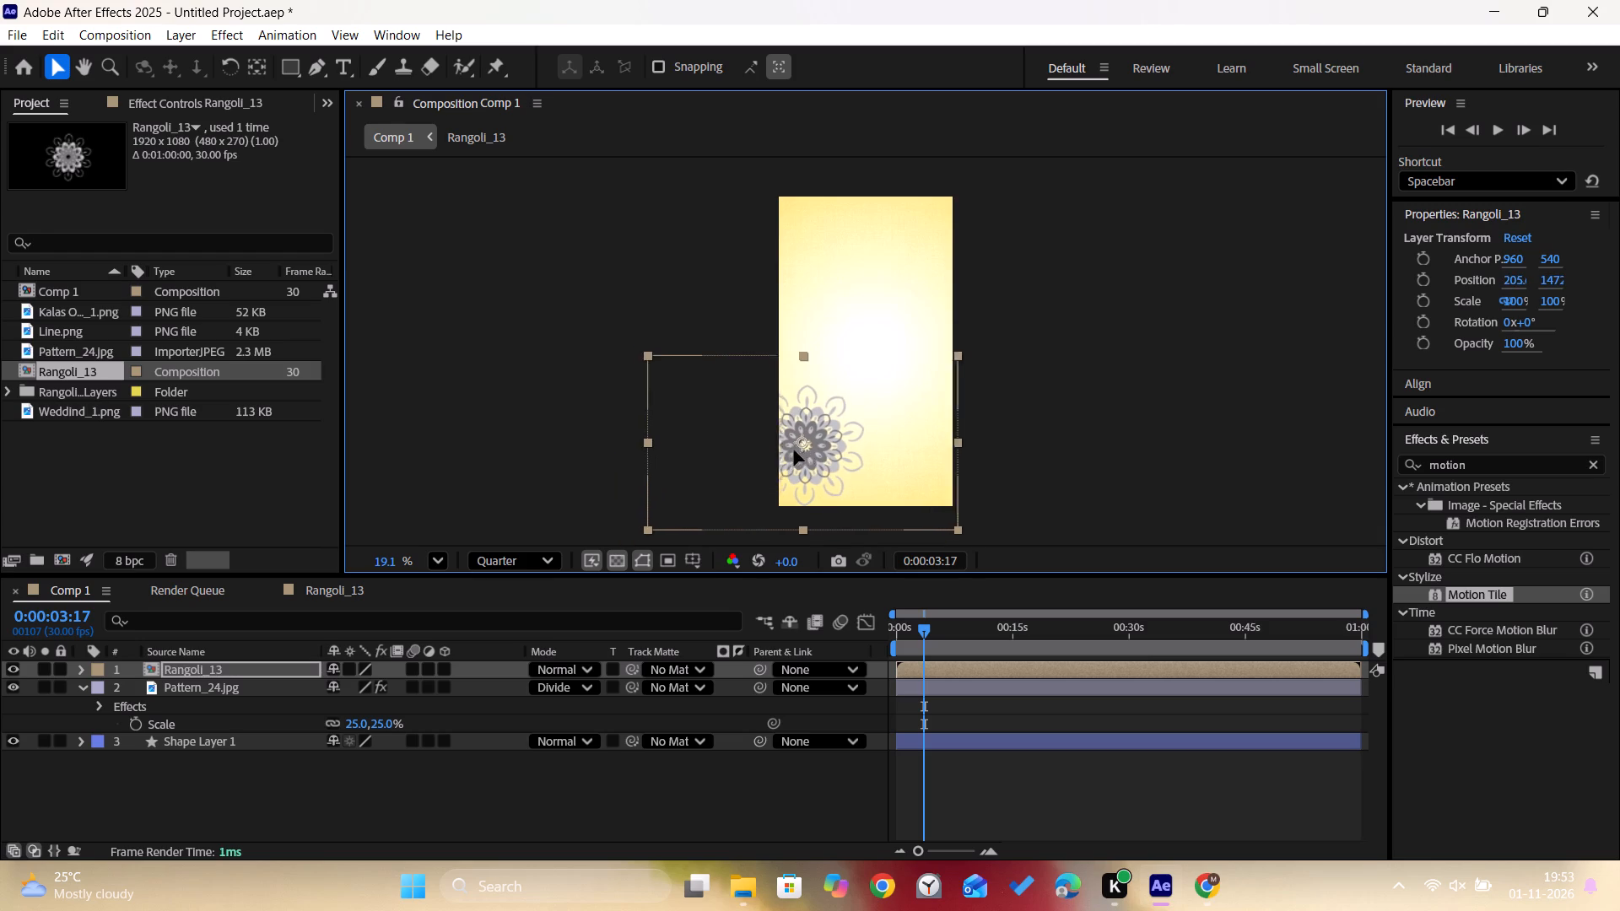
drag(794, 450, 775, 438)
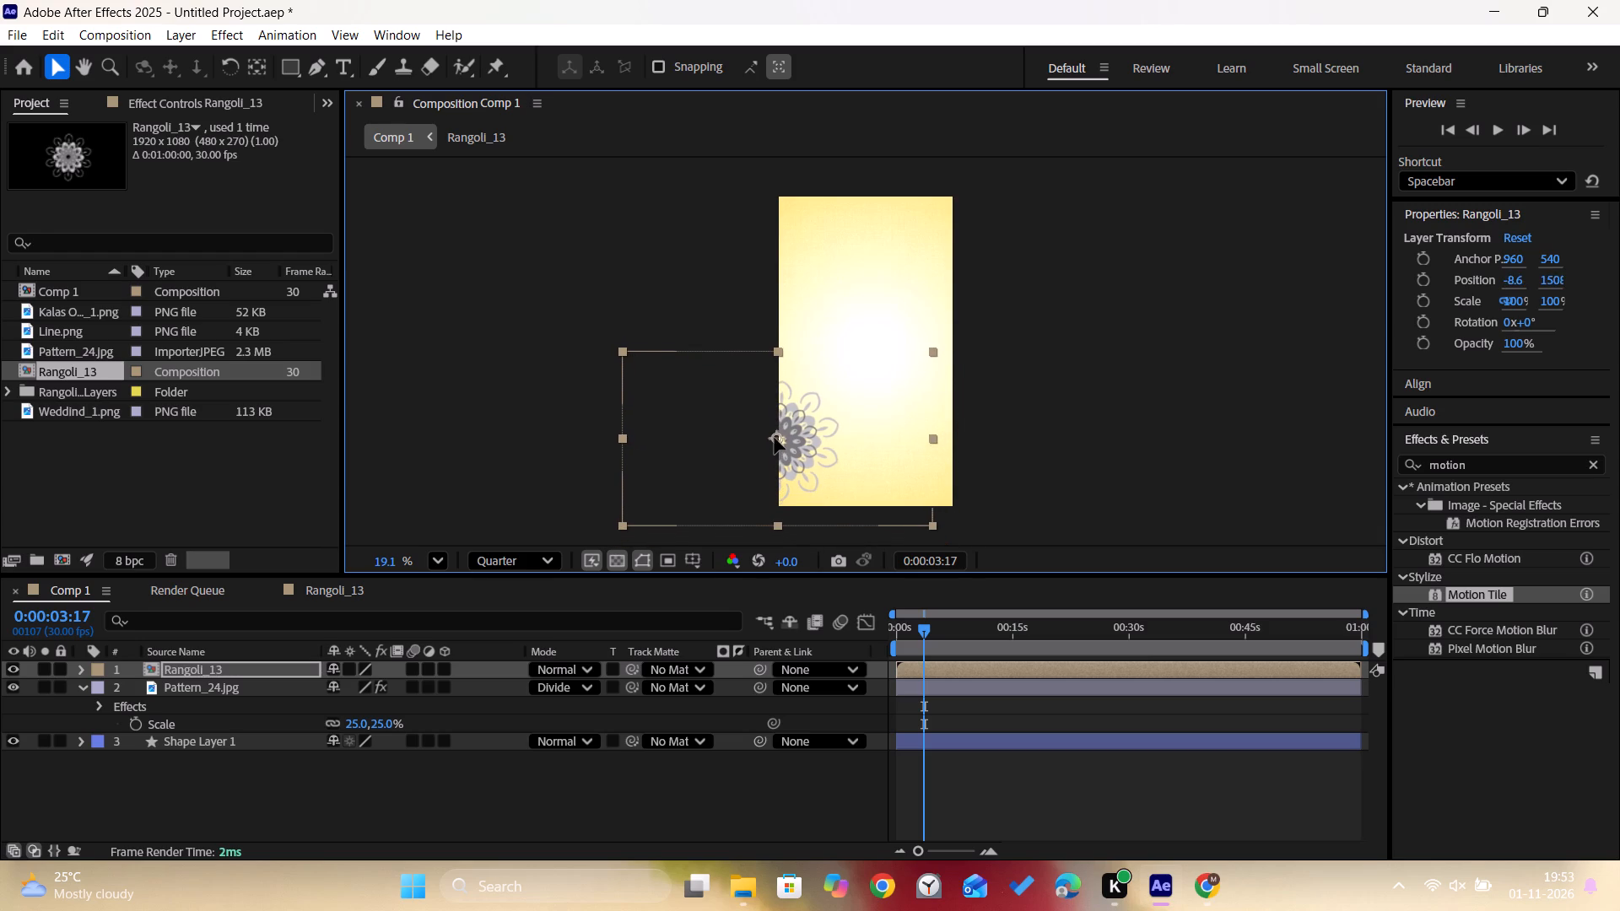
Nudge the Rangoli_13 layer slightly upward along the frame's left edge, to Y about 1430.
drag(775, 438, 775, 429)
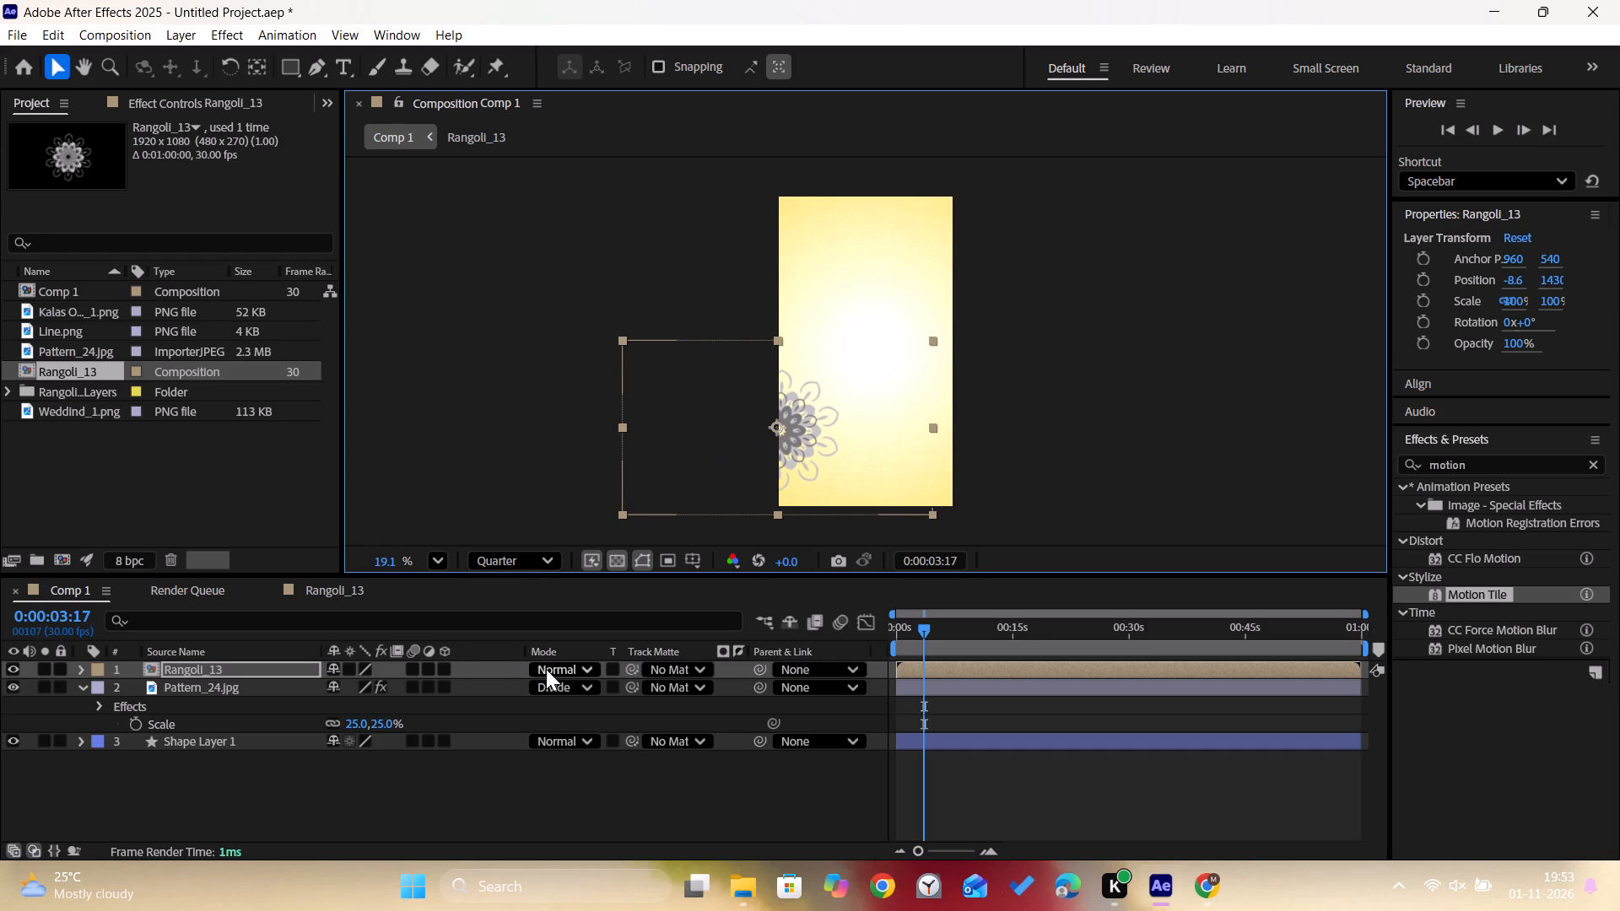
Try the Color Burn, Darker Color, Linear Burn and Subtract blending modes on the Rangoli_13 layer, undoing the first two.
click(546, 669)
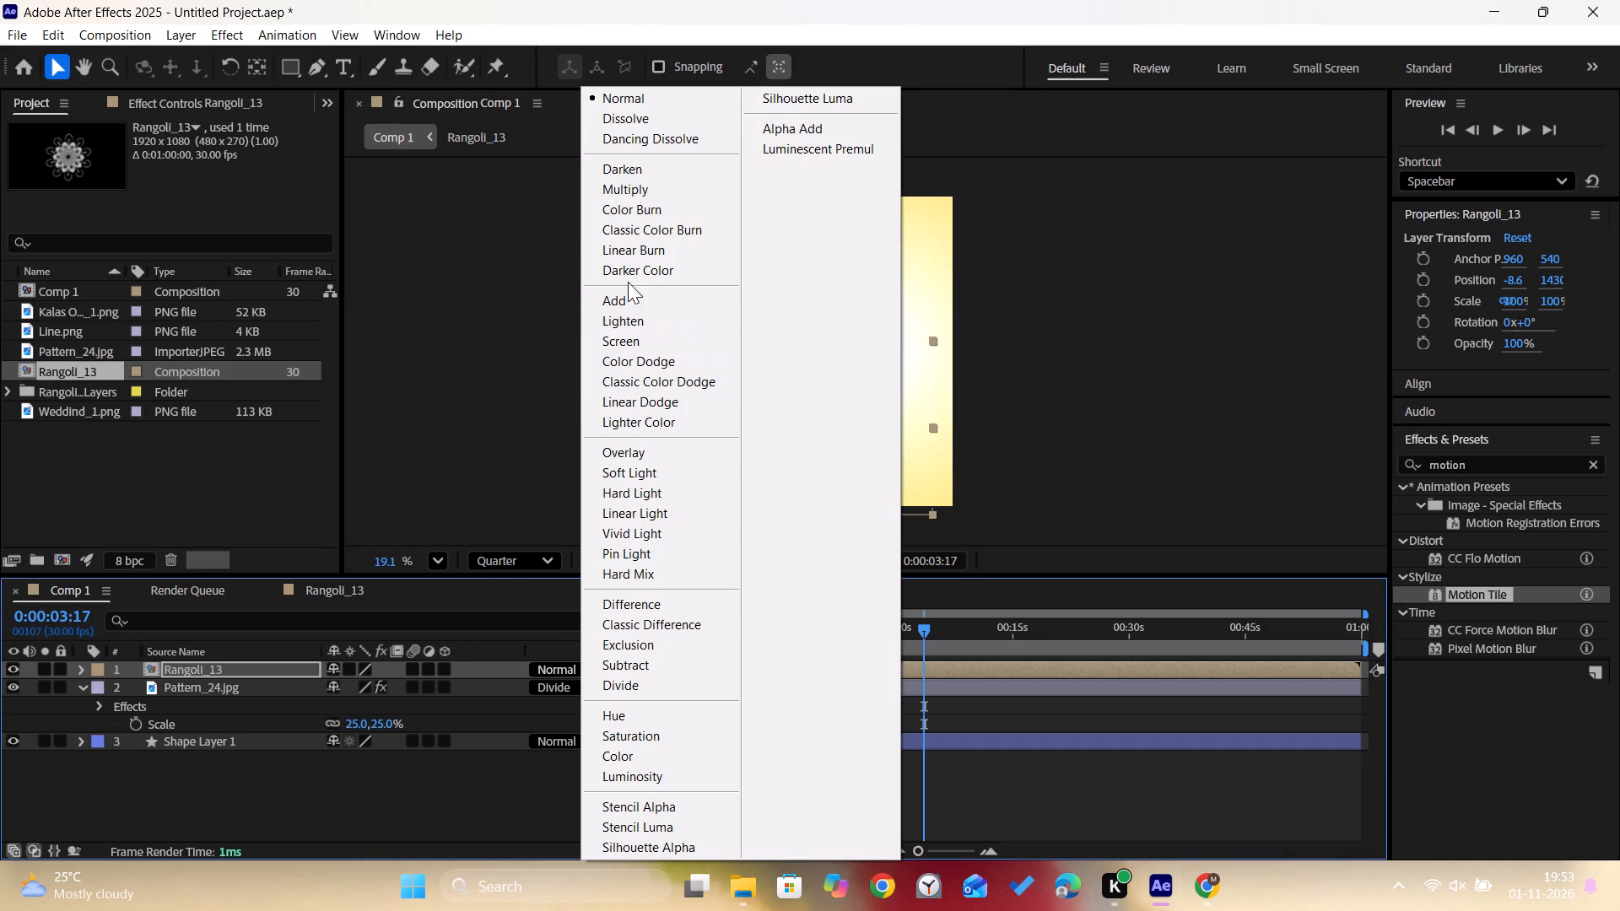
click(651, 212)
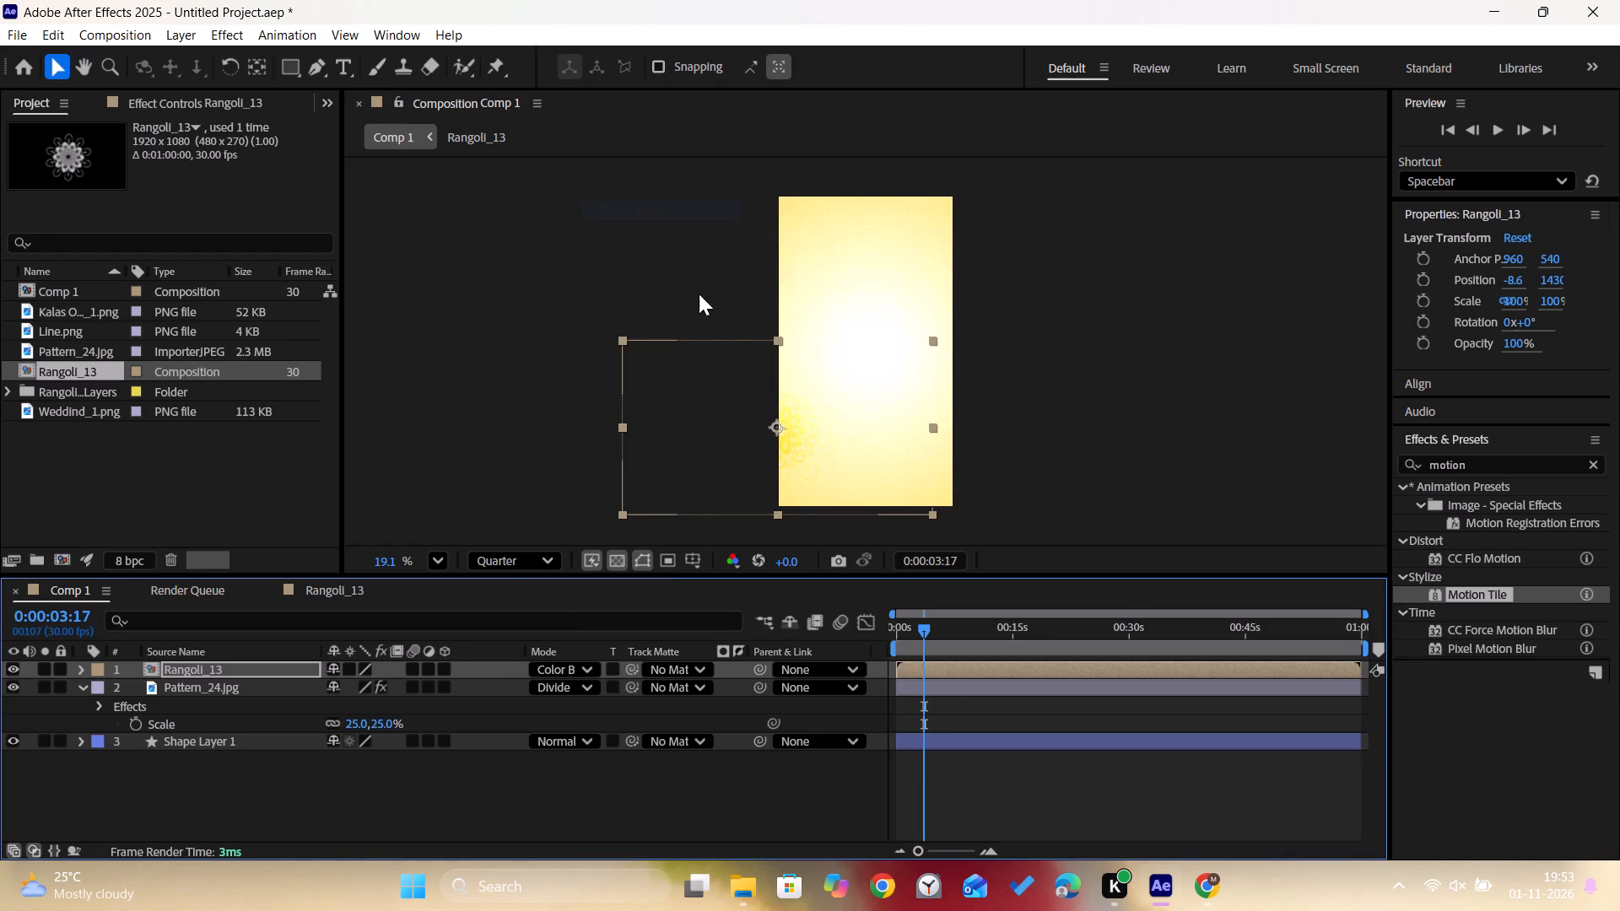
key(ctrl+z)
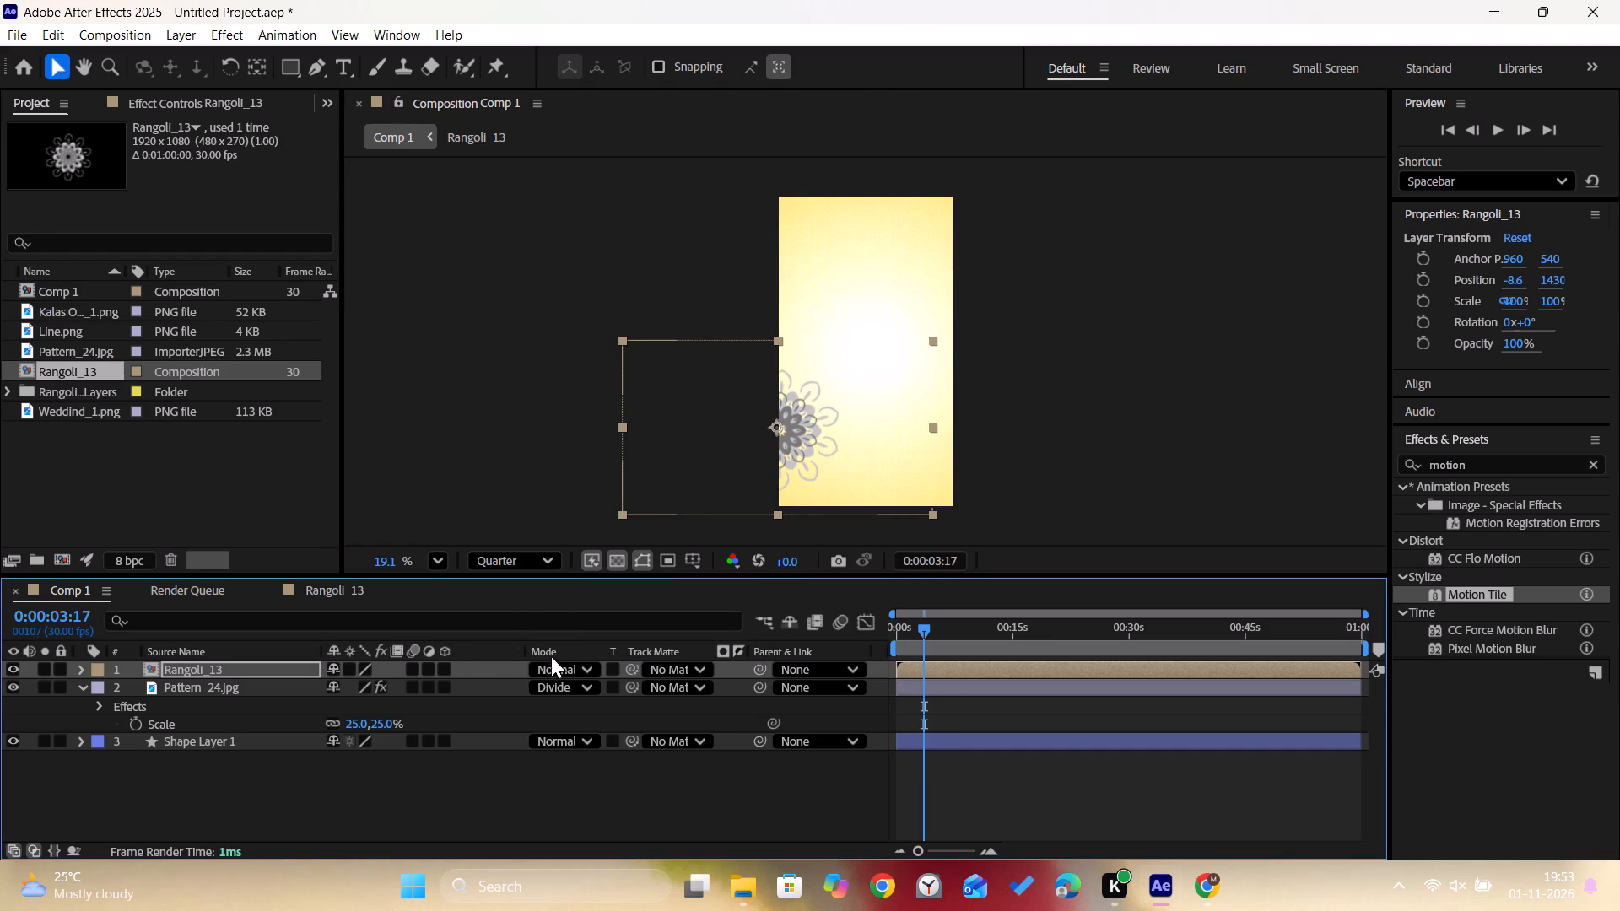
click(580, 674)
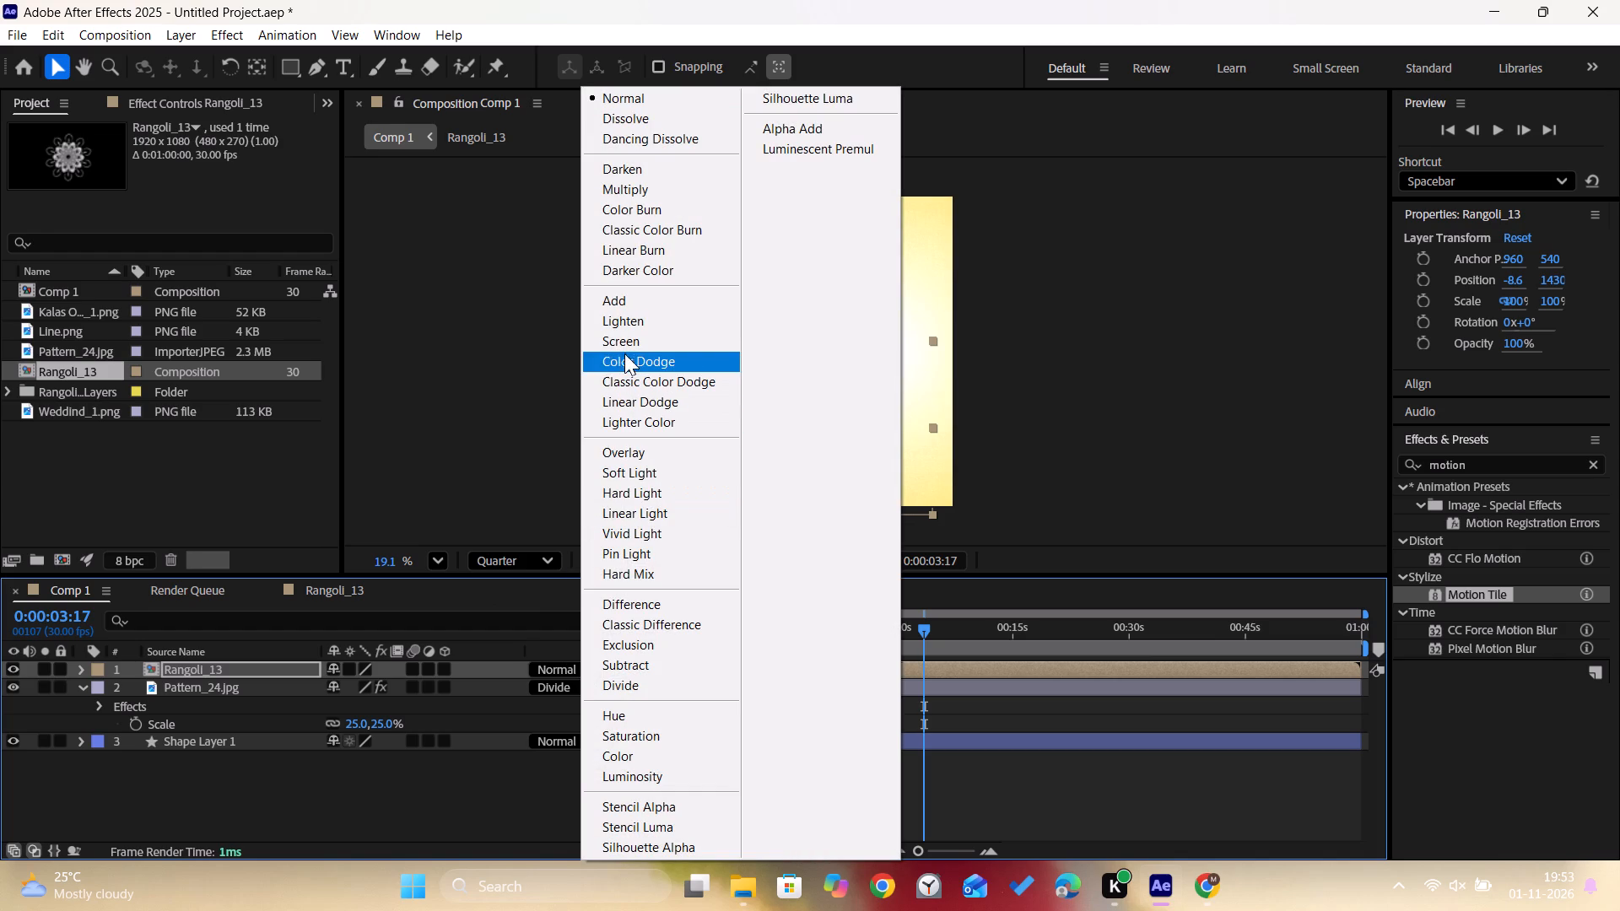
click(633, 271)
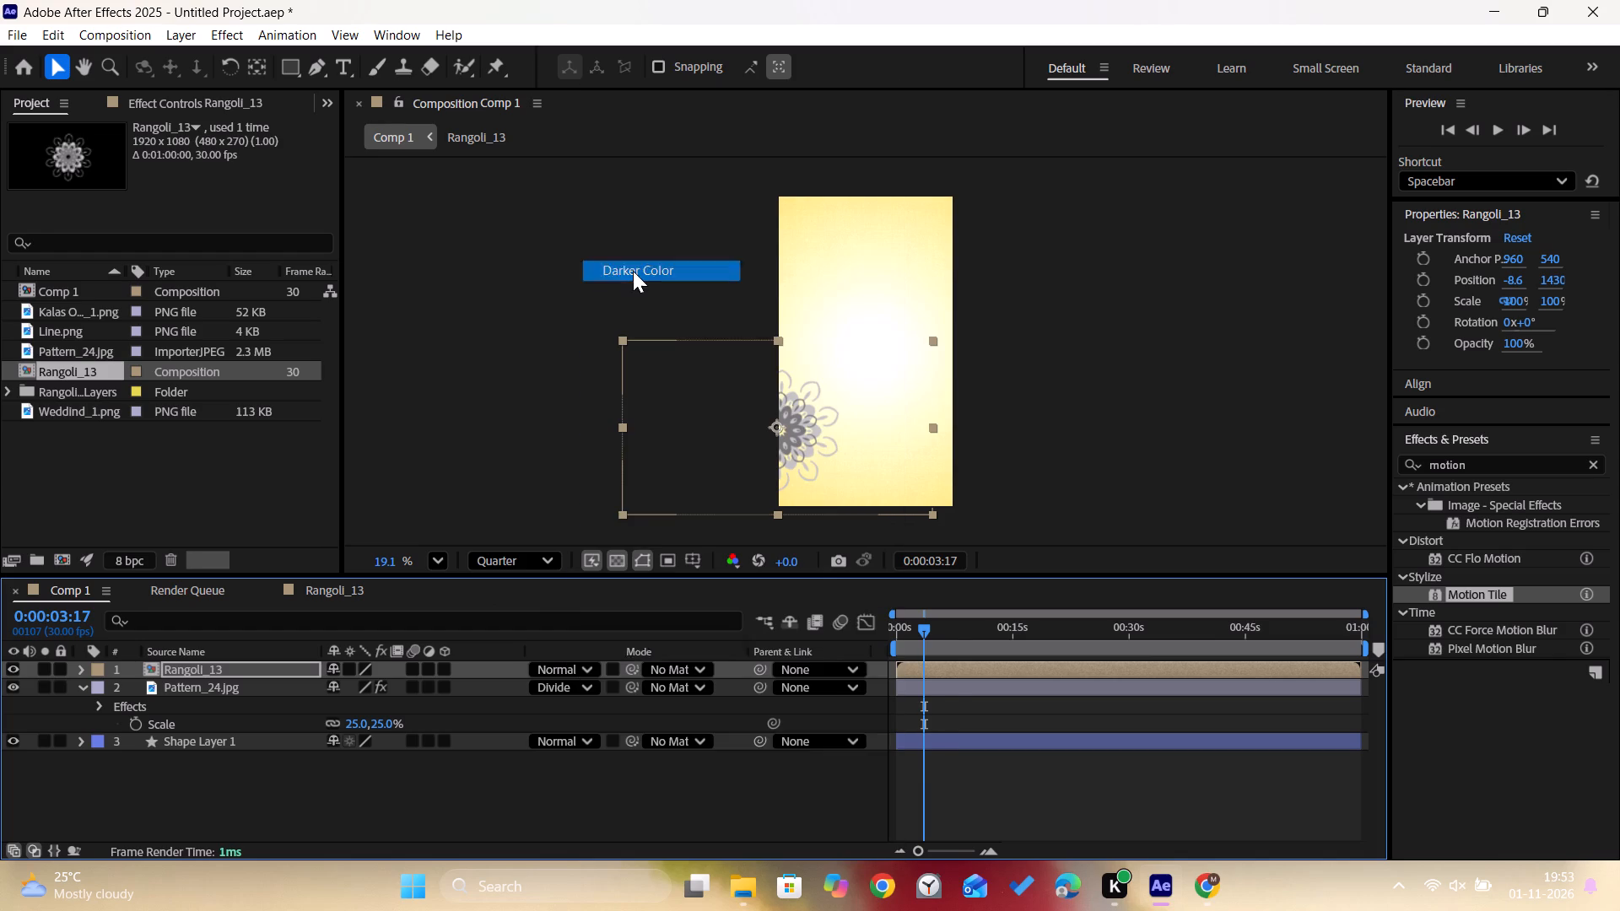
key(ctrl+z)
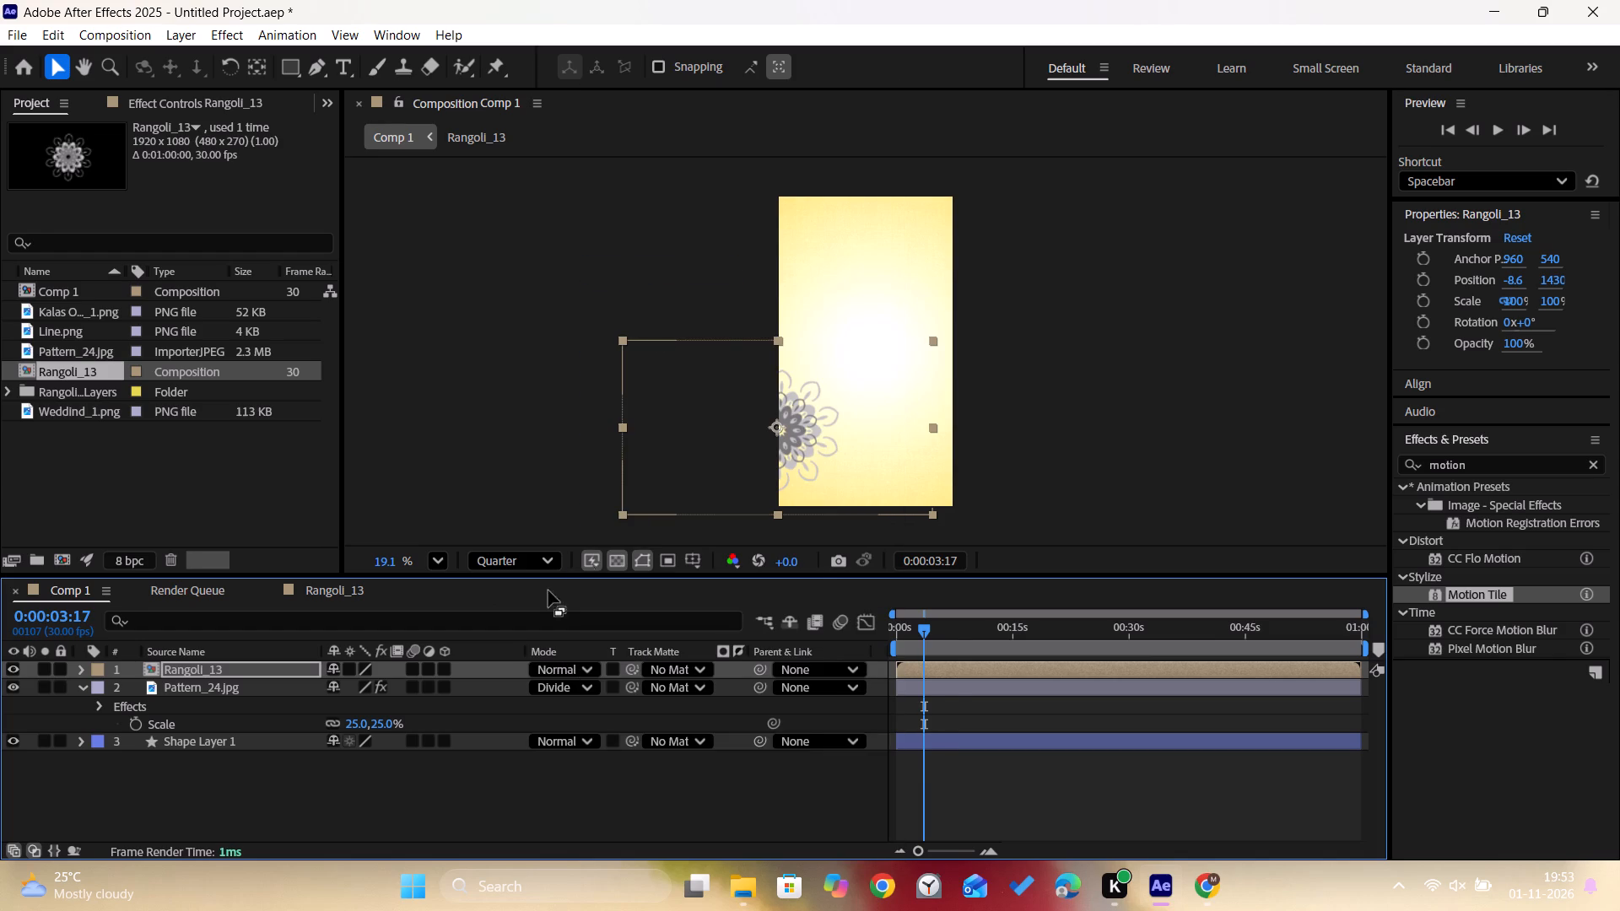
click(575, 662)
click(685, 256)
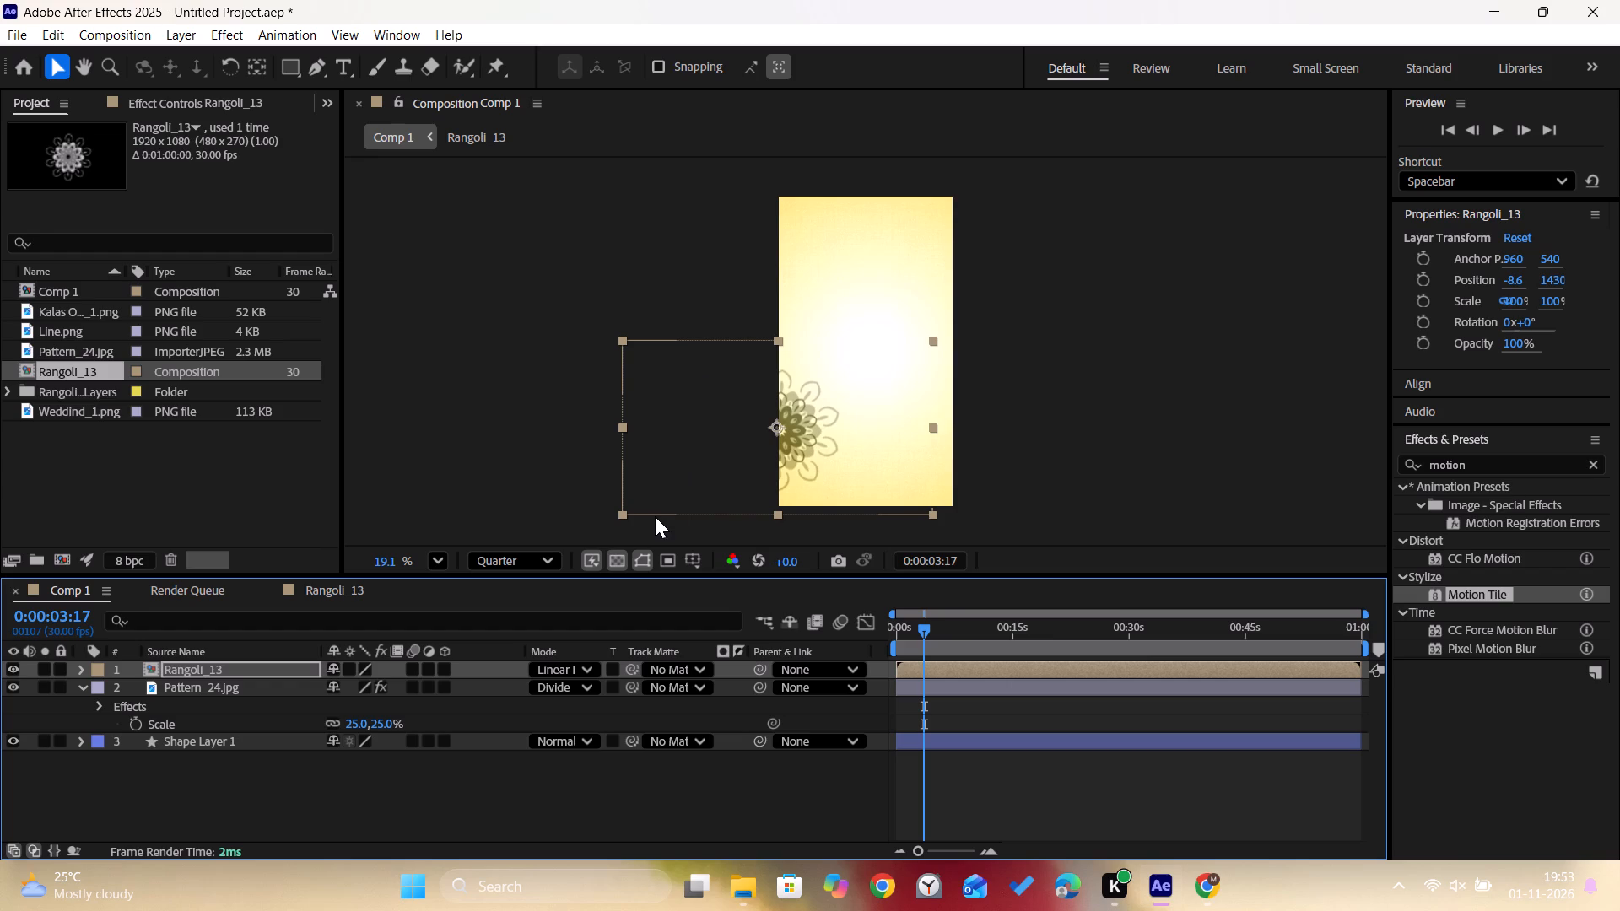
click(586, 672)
Set the Rangoli_13 layer's blending mode to Color Burn.
click(575, 669)
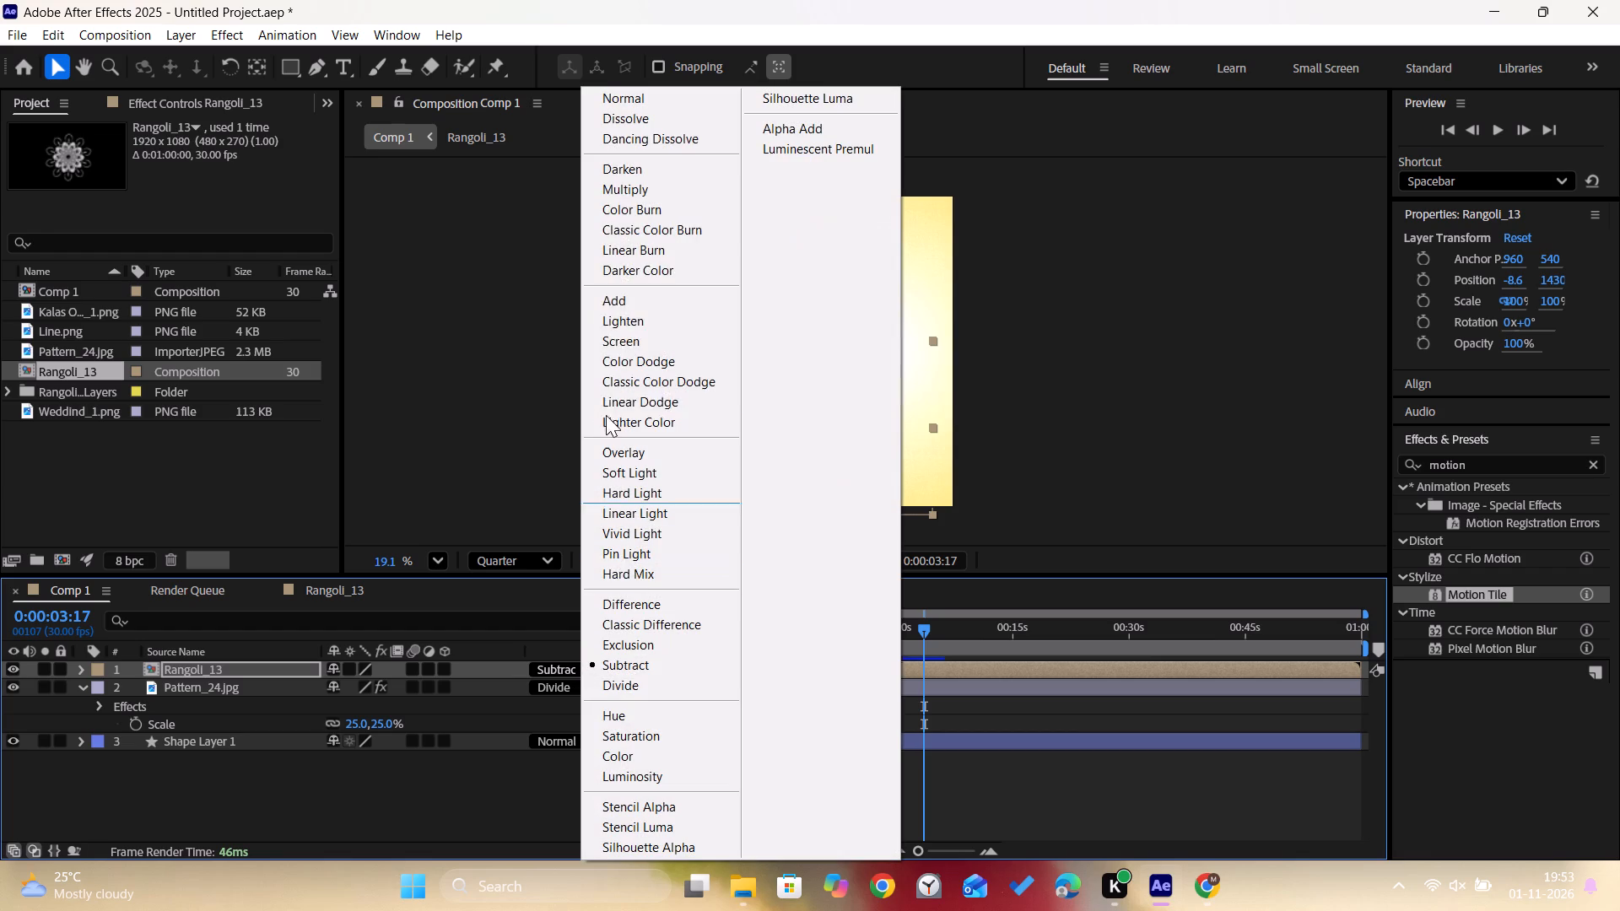
click(607, 209)
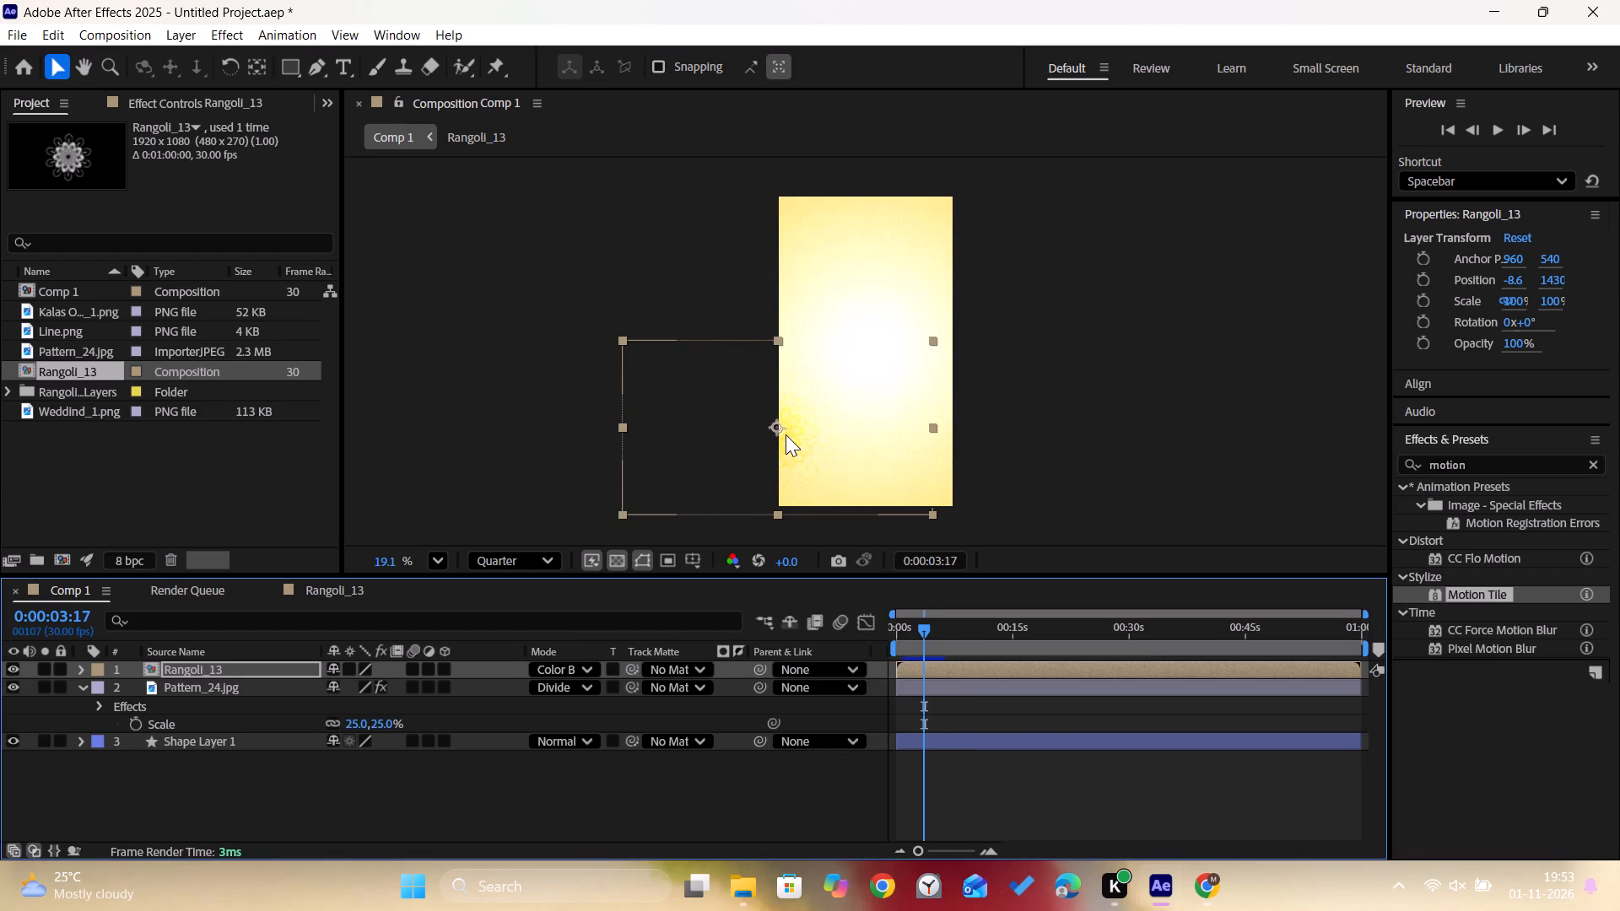
Move the Rangoli_13 layer up so its centre sits on the frame's top edge, at about X 404, Y 4.
drag(780, 445, 836, 414)
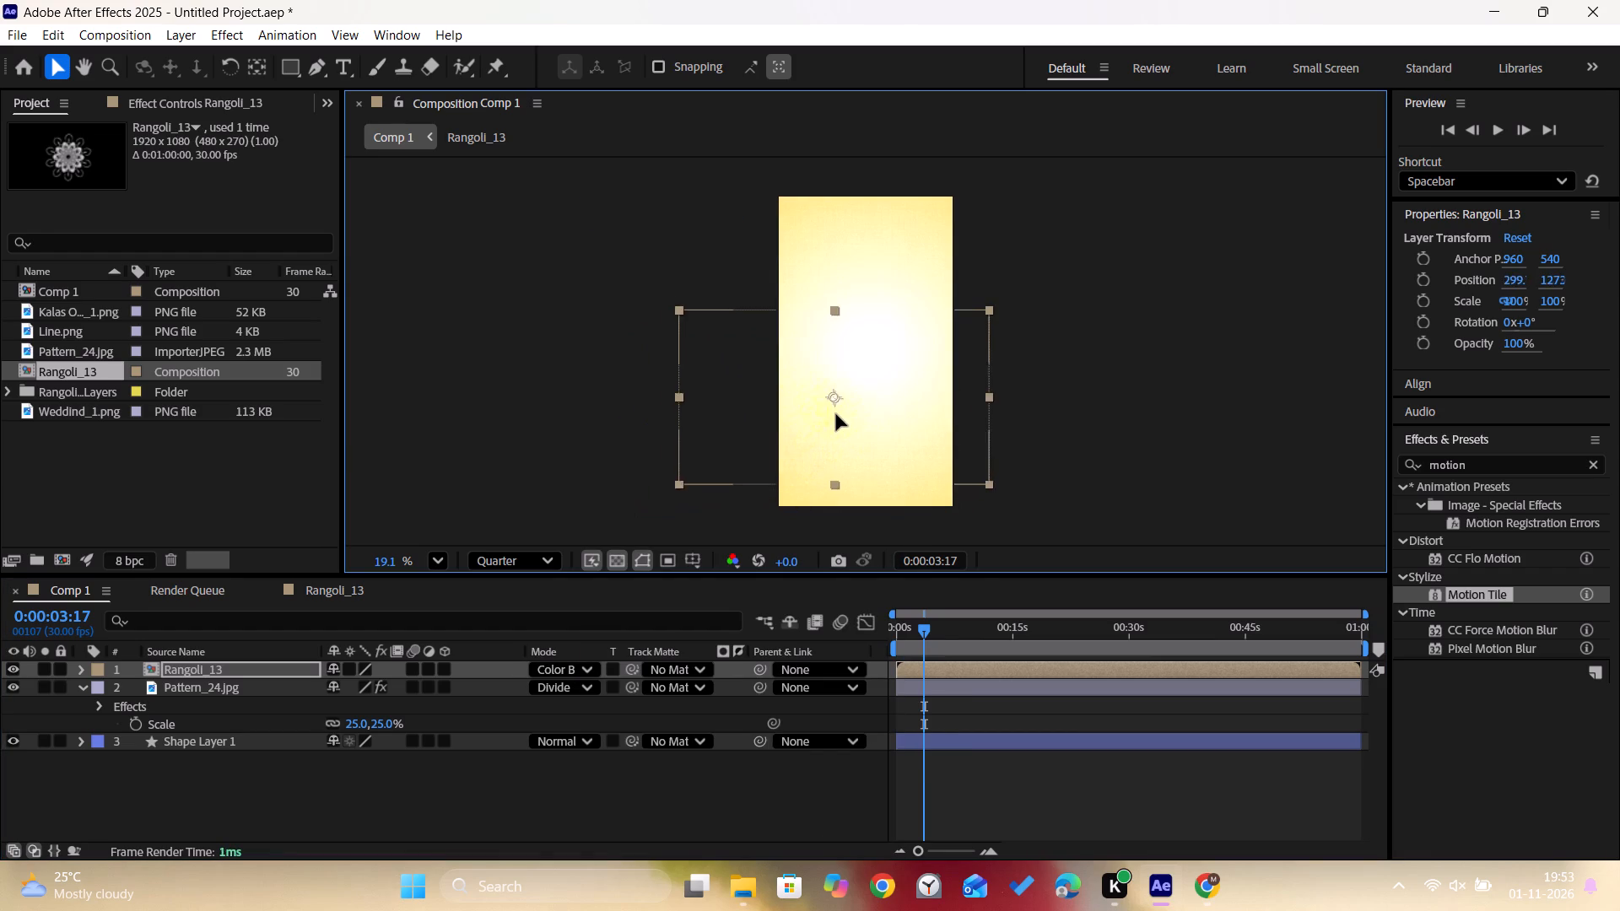
drag(836, 414, 846, 214)
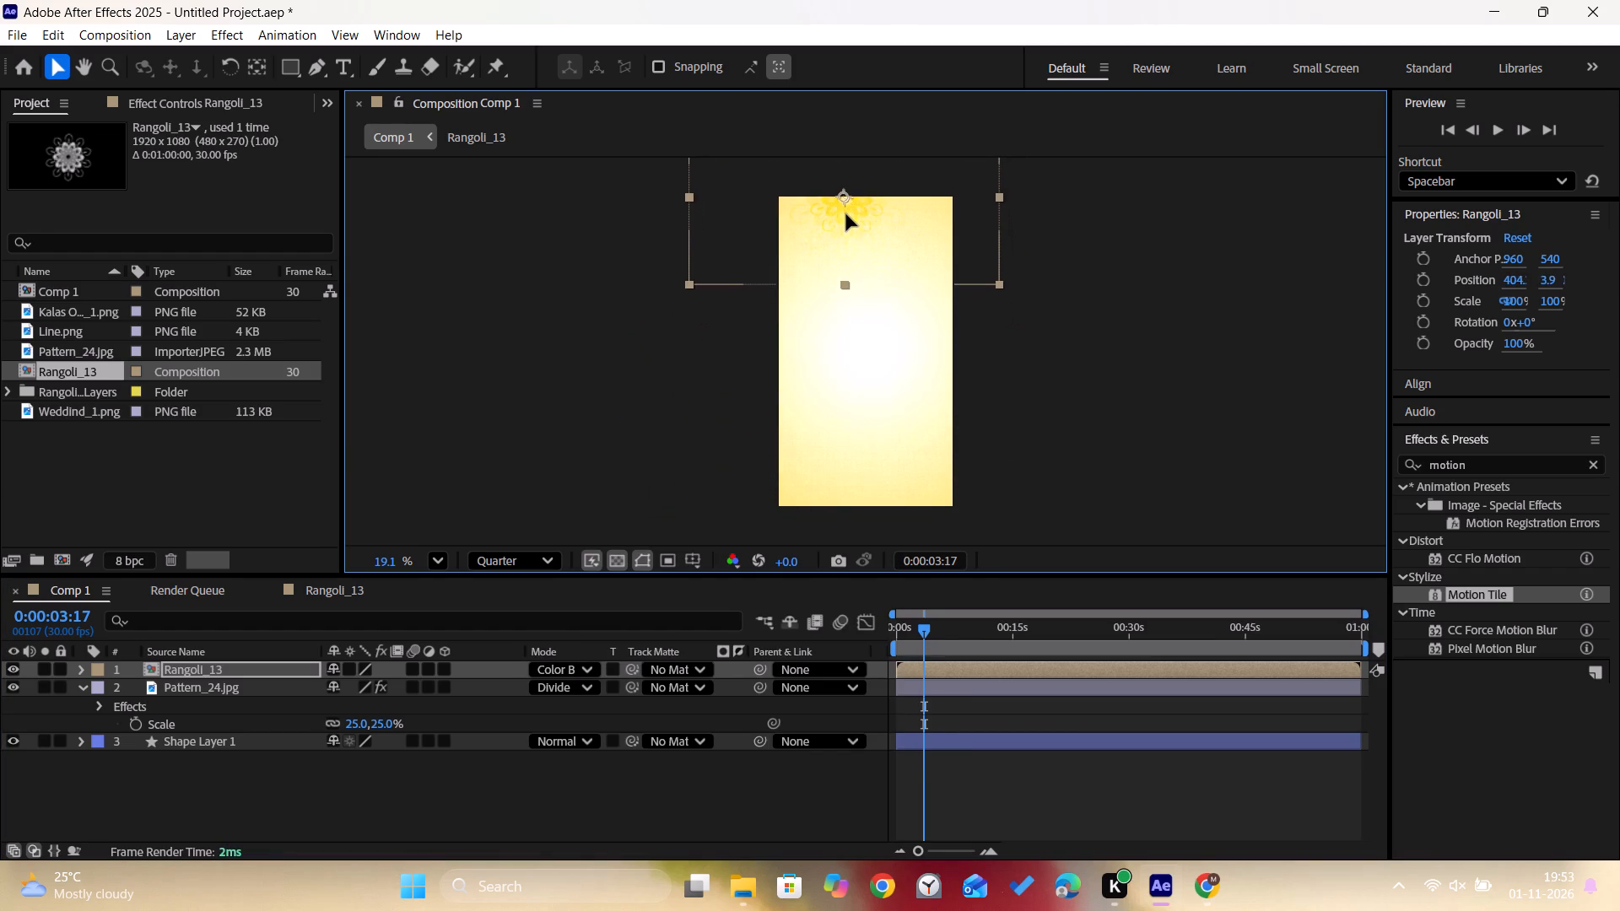
Move the Rangoli_13 layer so its centre sits on the frame's left edge near the bottom, at about X -14, Y 1586.
drag(846, 214, 779, 470)
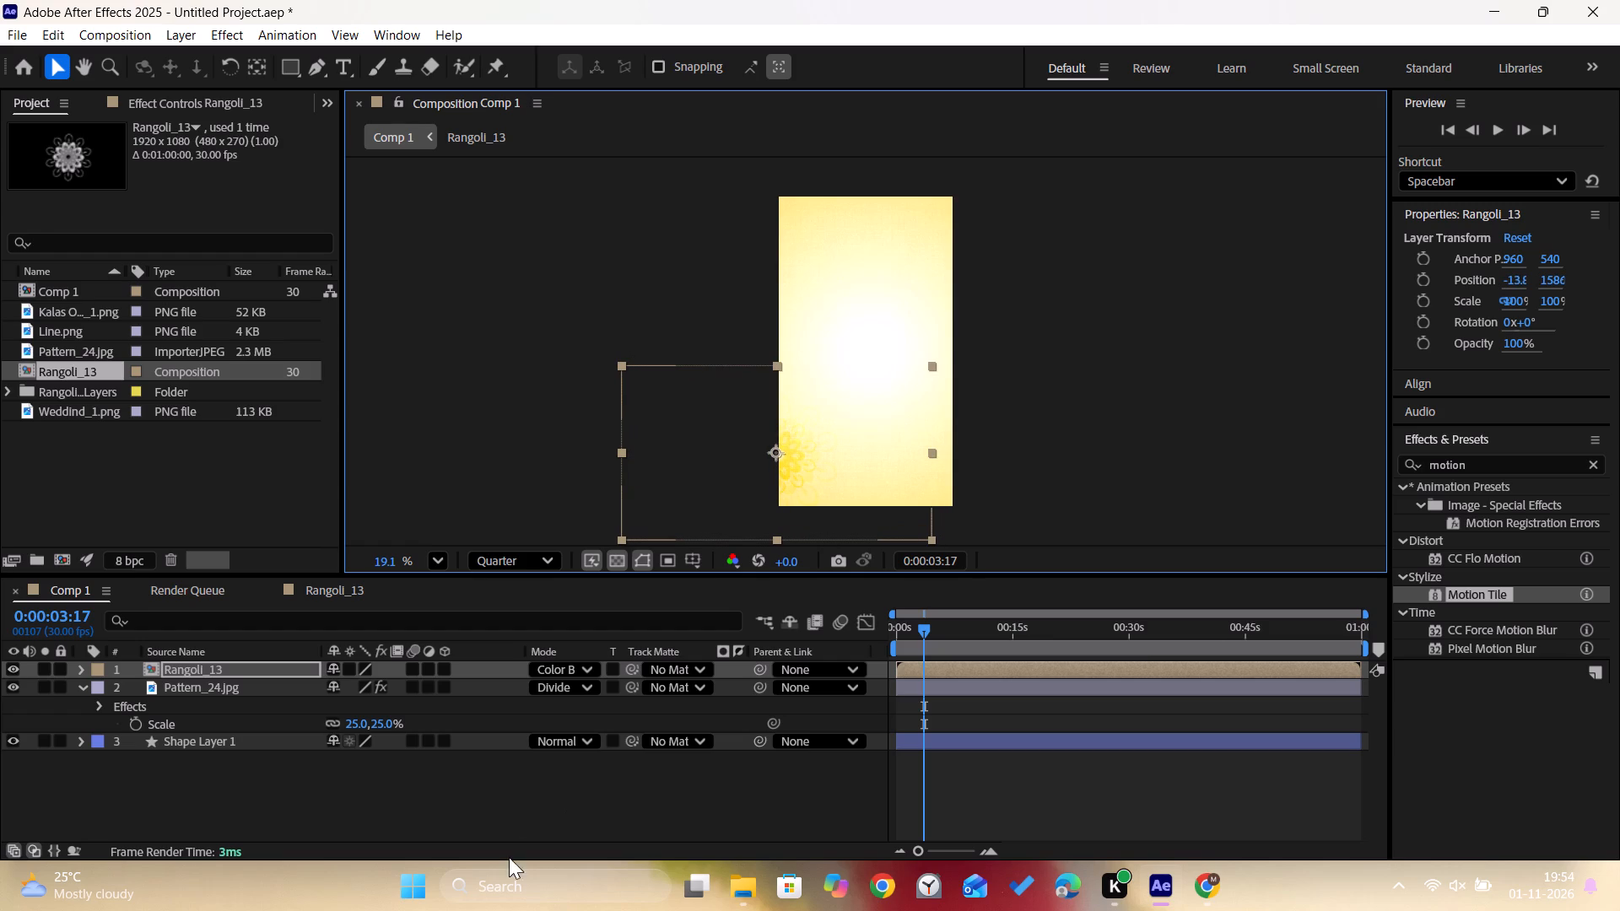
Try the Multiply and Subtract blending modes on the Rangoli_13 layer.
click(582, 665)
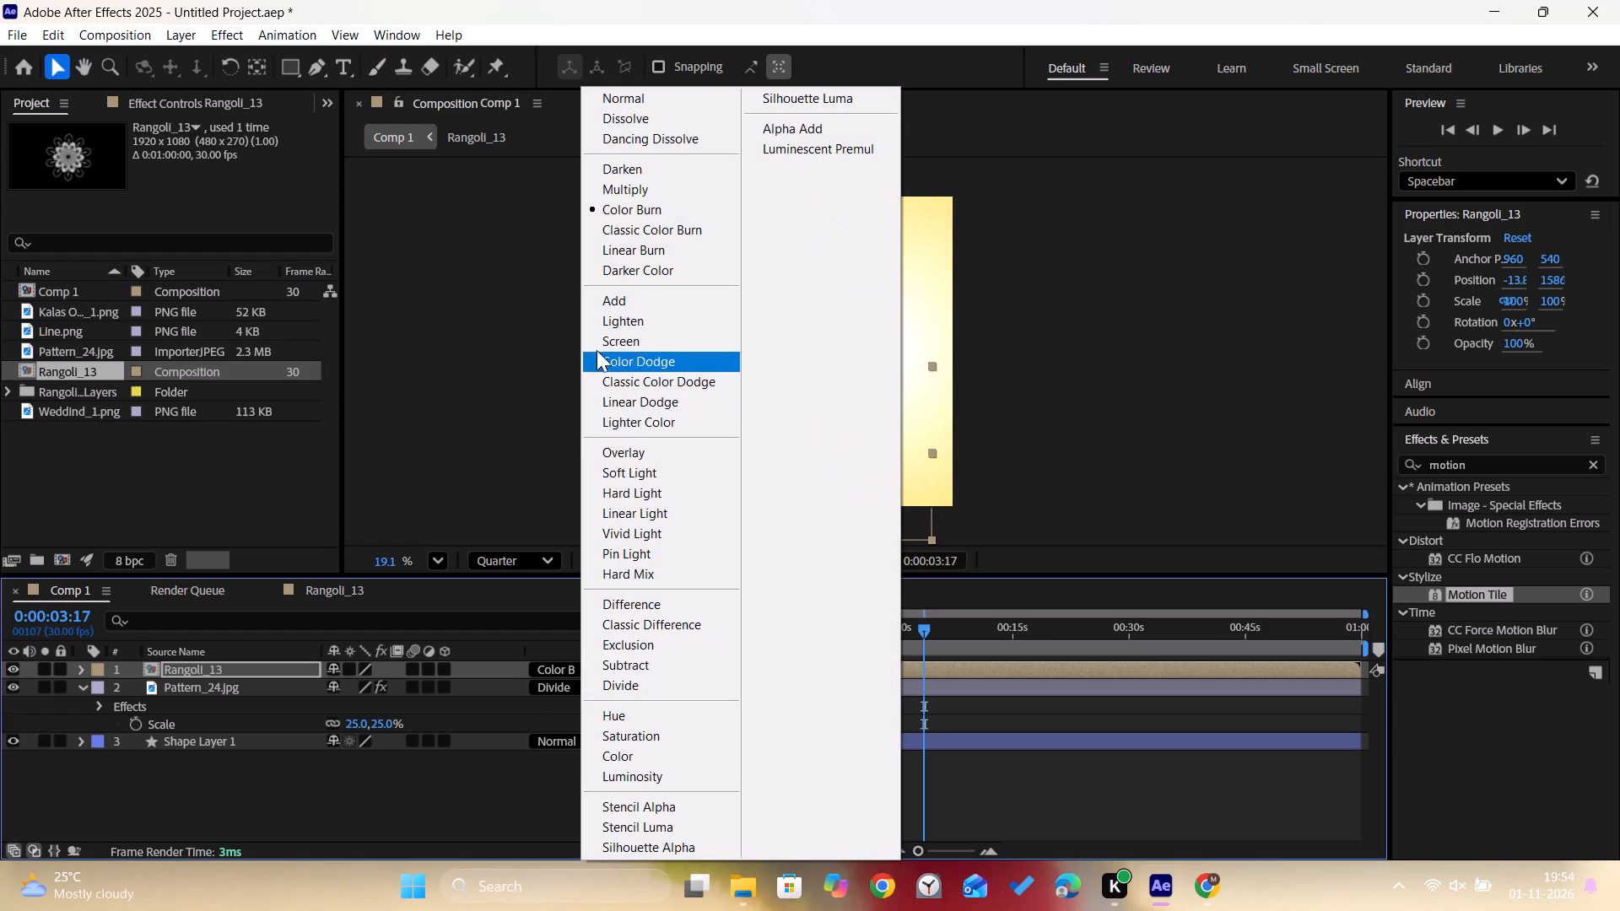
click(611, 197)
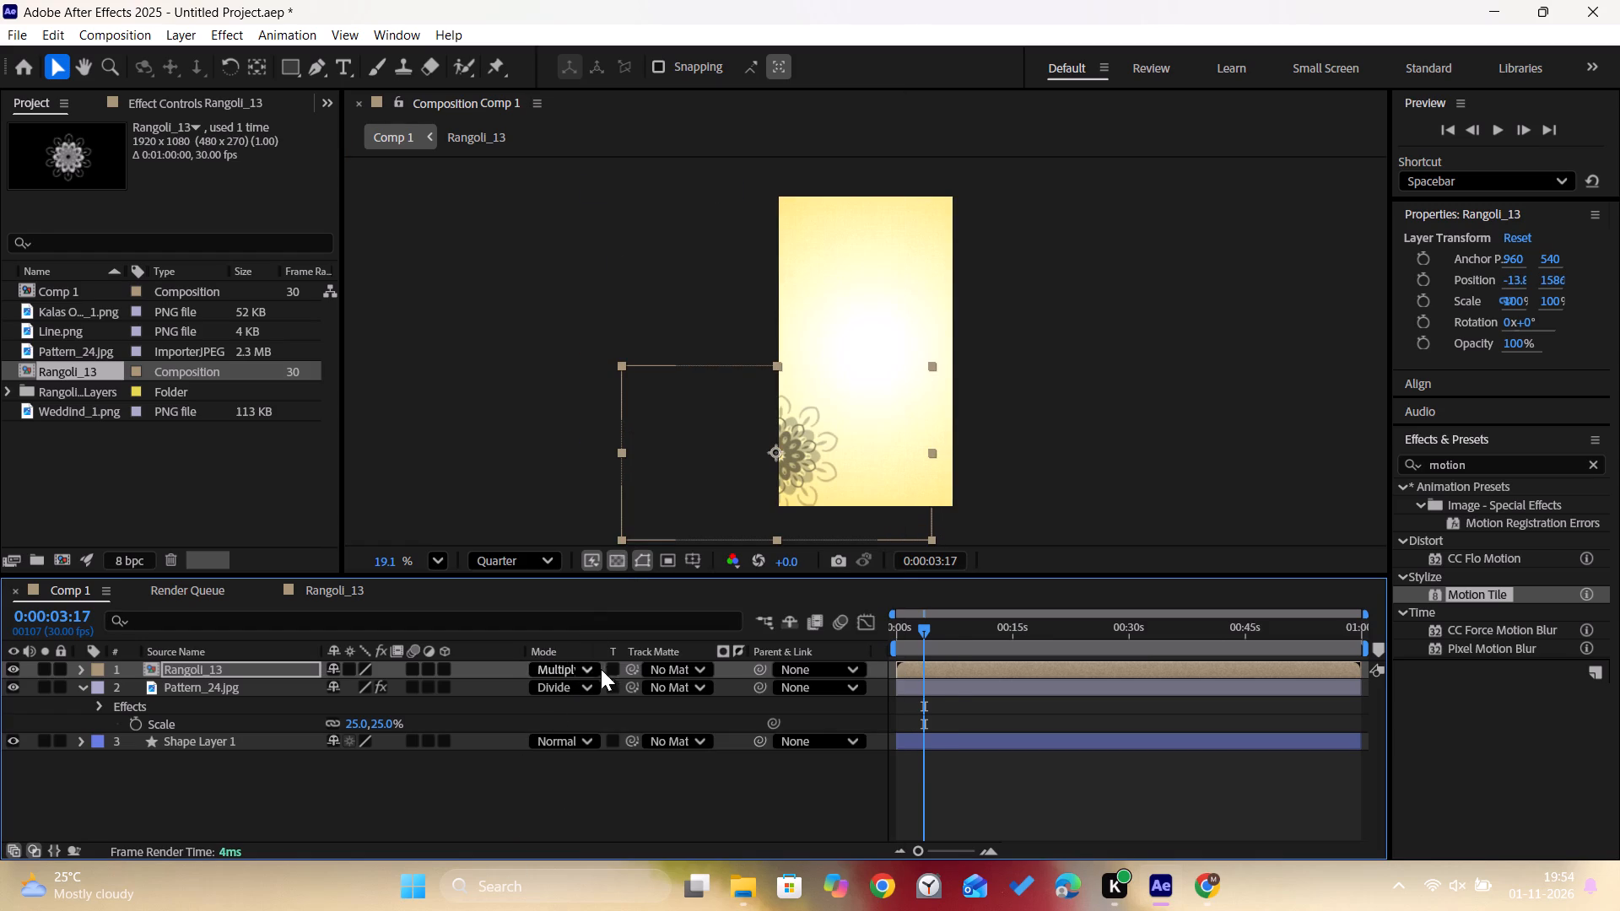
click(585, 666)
Set the Rangoli_13 layer's blending mode to Classic Color Burn.
click(578, 666)
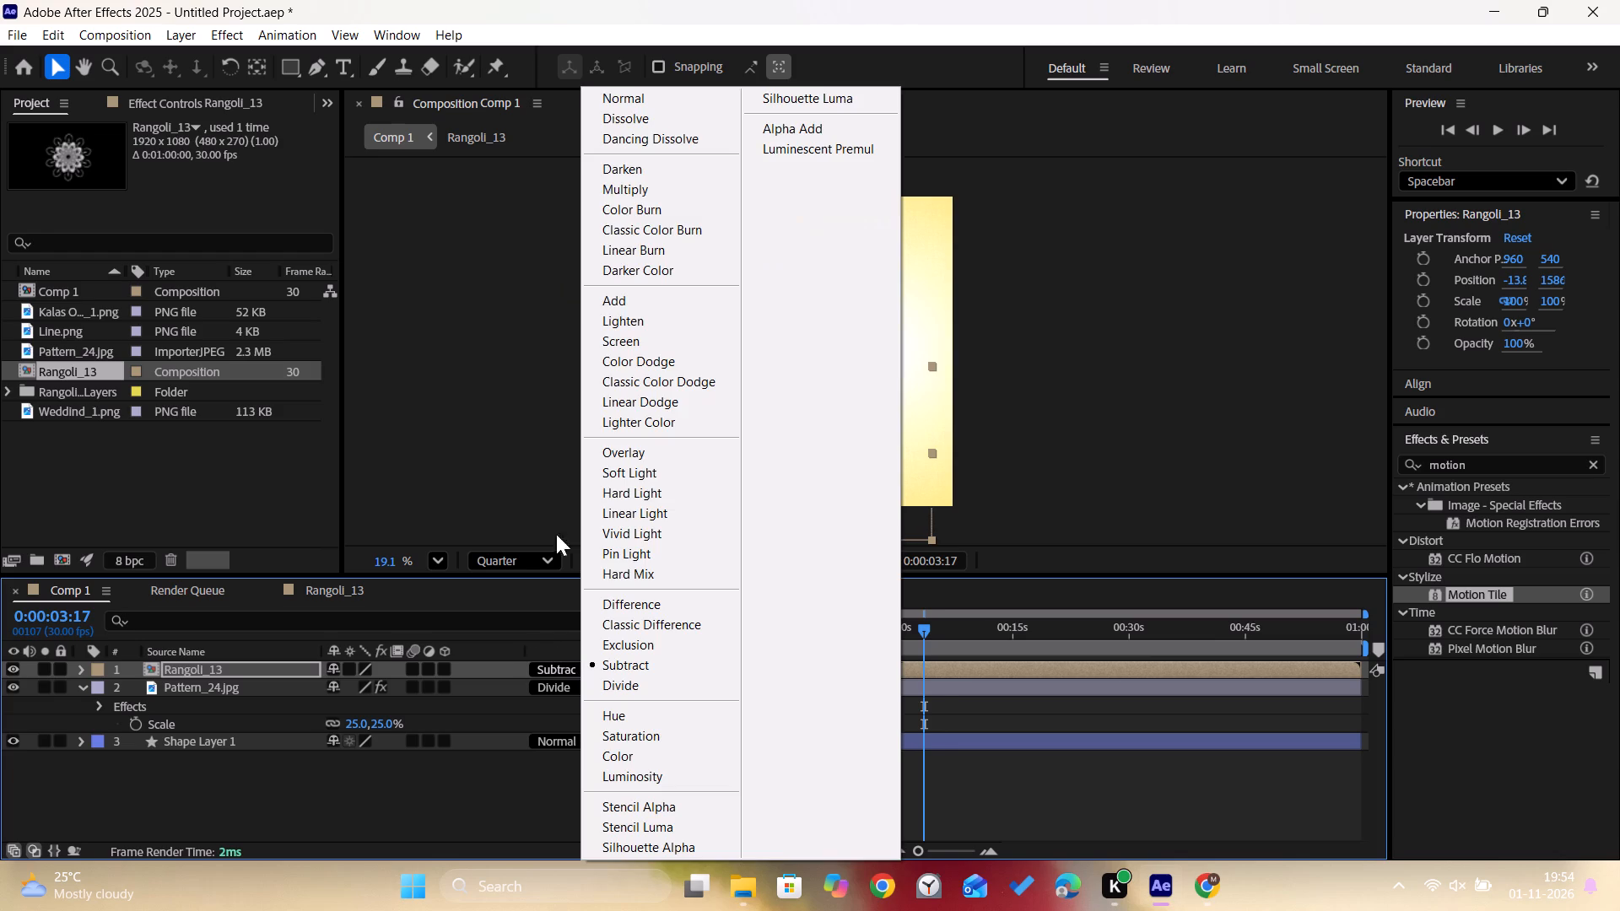
click(649, 234)
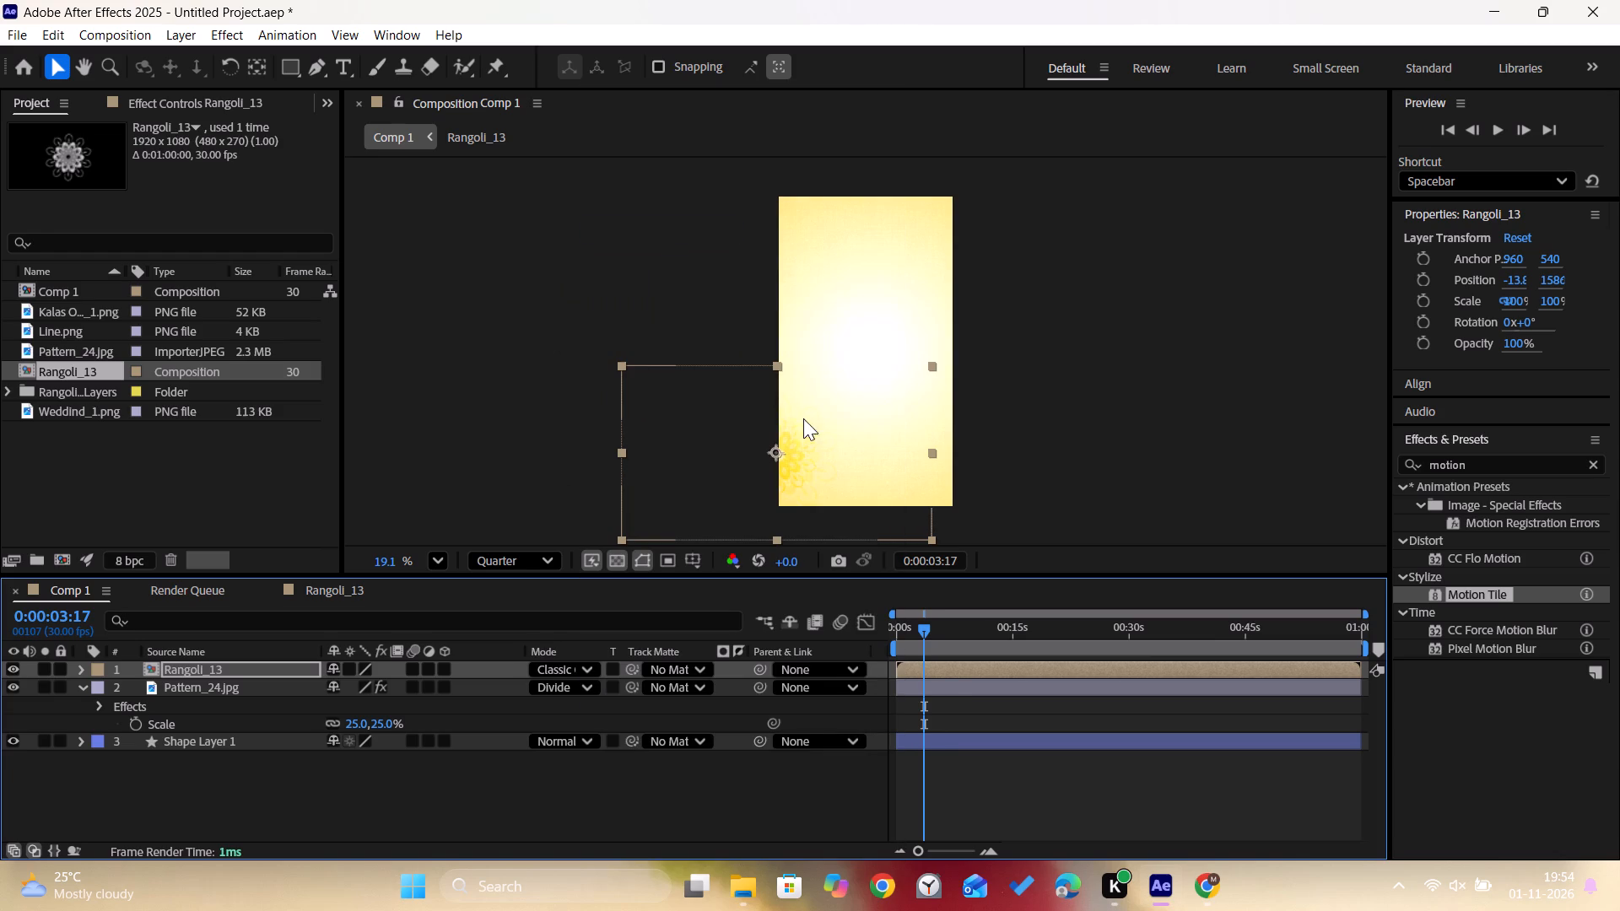
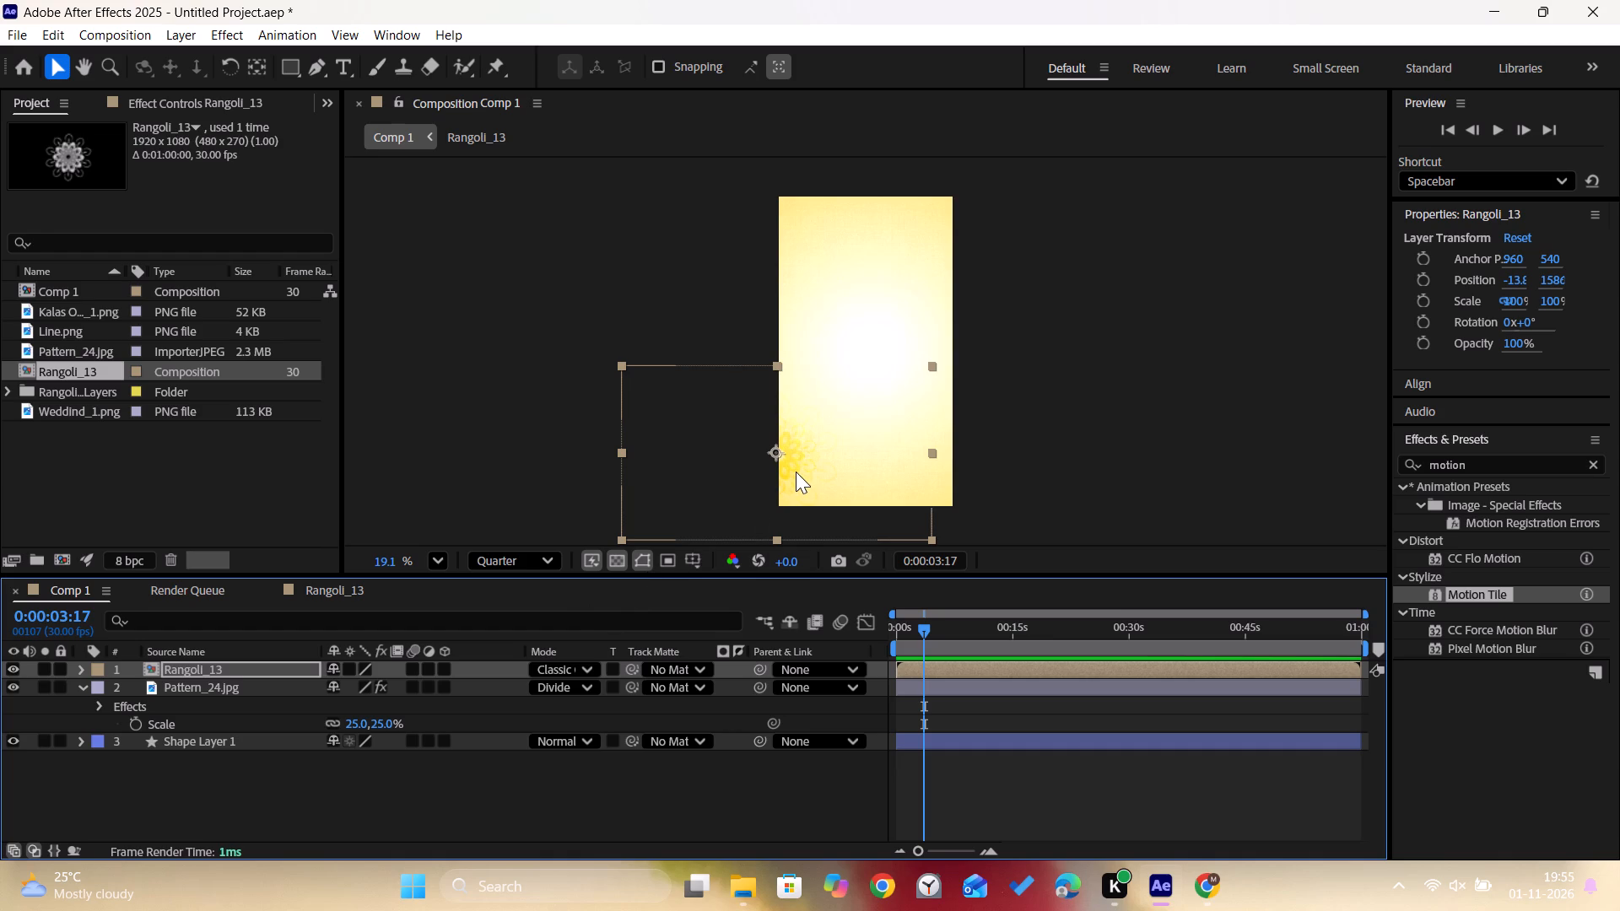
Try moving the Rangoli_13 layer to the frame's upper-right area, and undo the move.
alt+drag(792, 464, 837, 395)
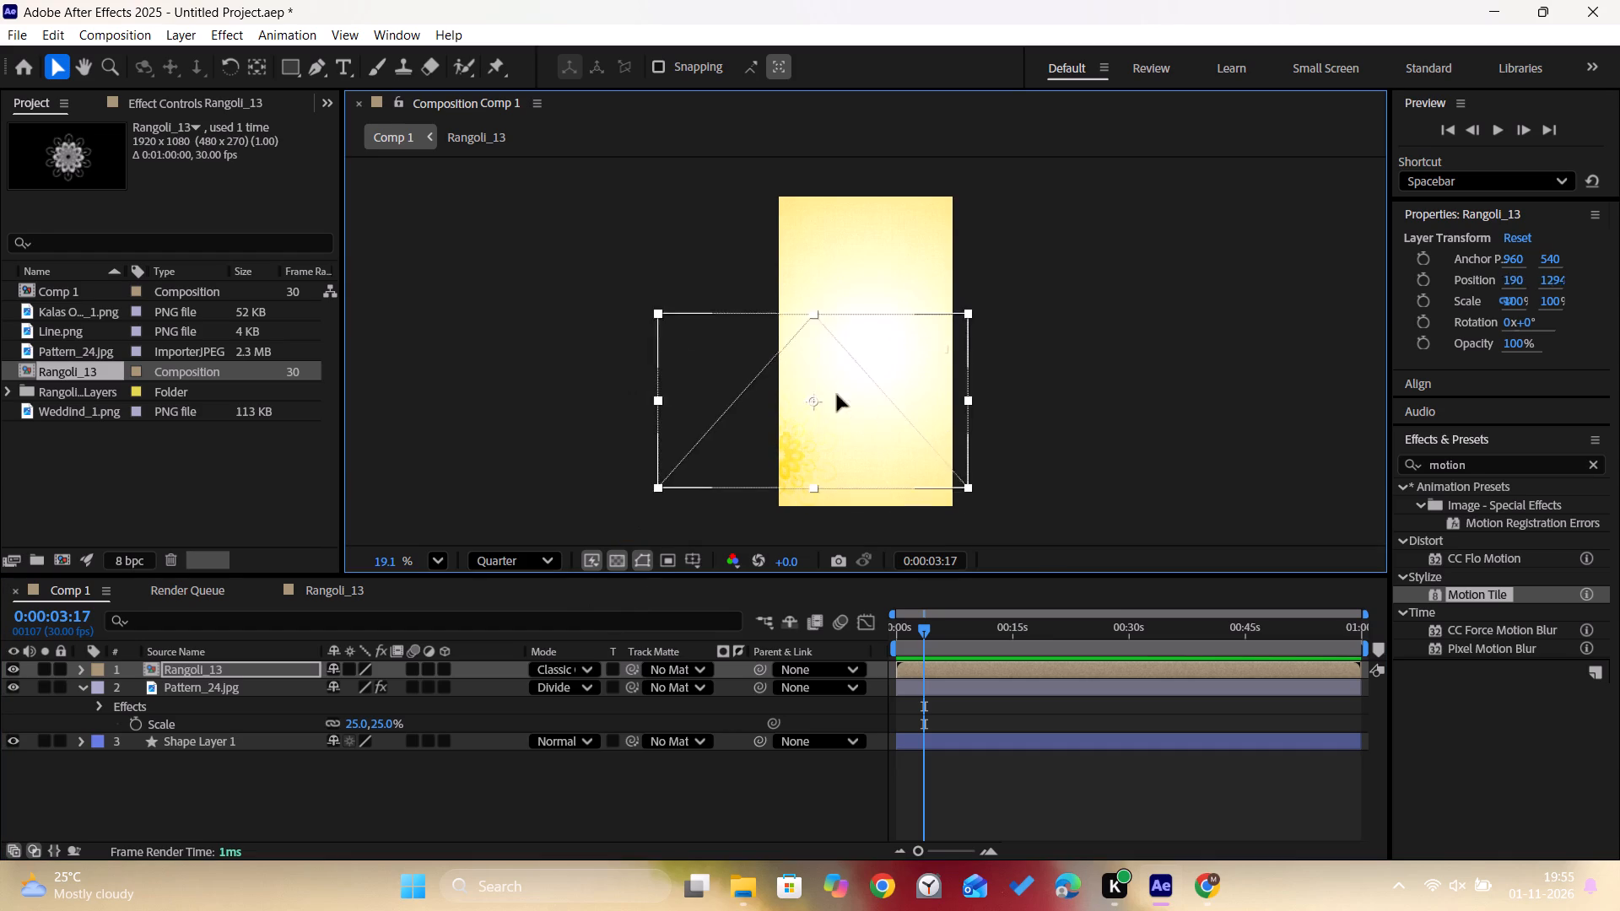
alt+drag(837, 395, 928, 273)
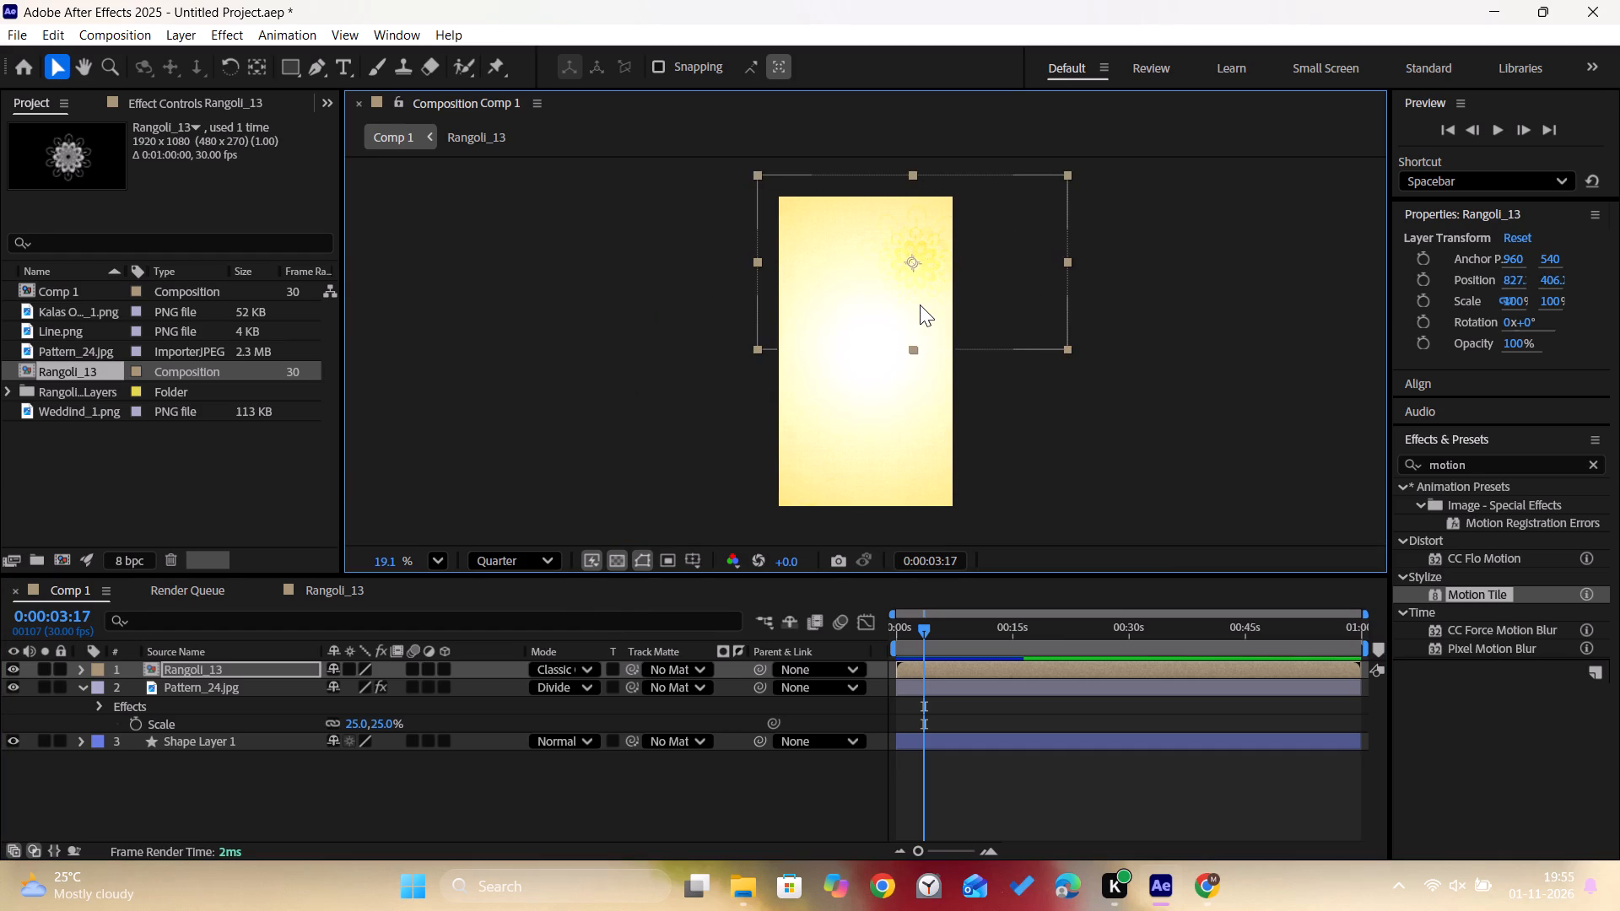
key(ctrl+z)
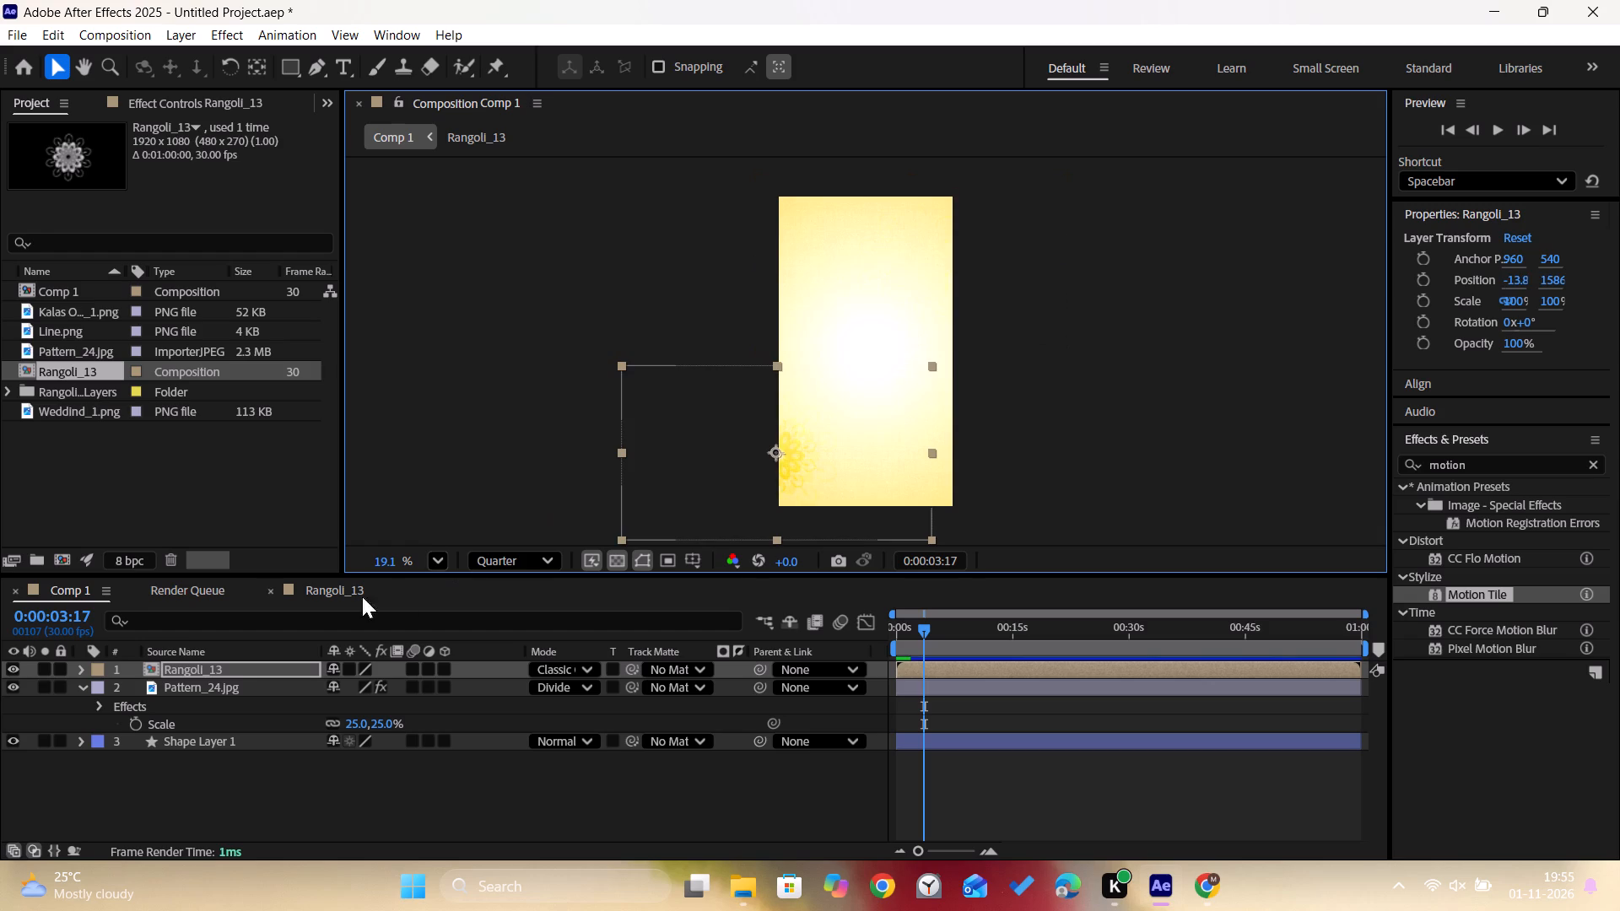
Duplicate the Rangoli_13 layer and place the copy on the frame's right edge near the top, at about X 1057, Y 275.
click(224, 669)
key(ctrl+c)
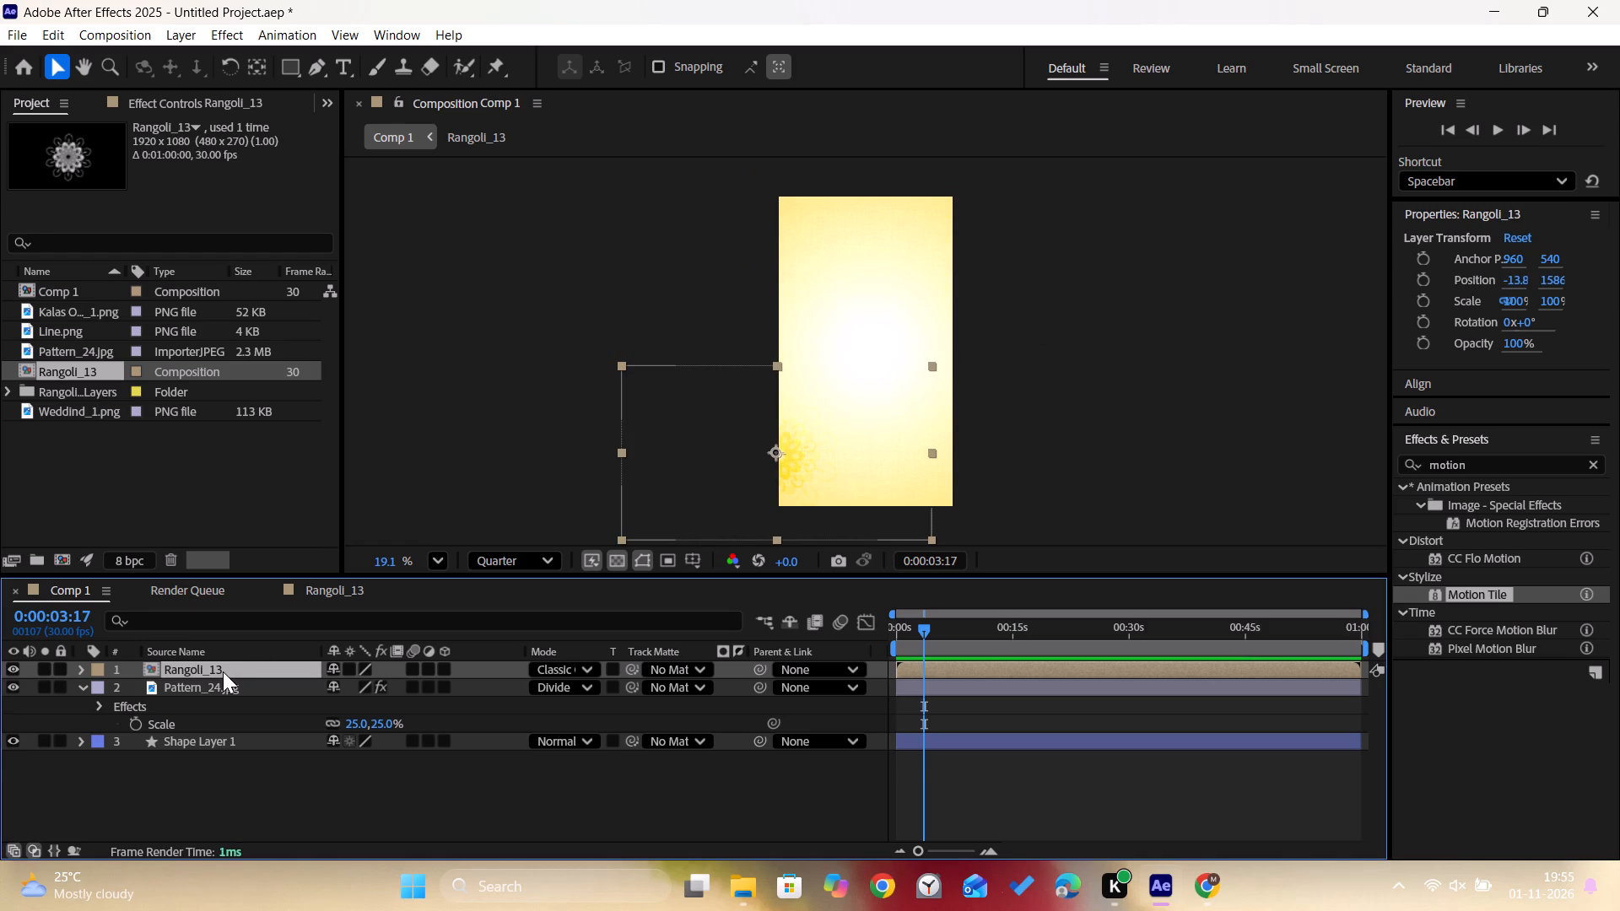
key(ctrl+v)
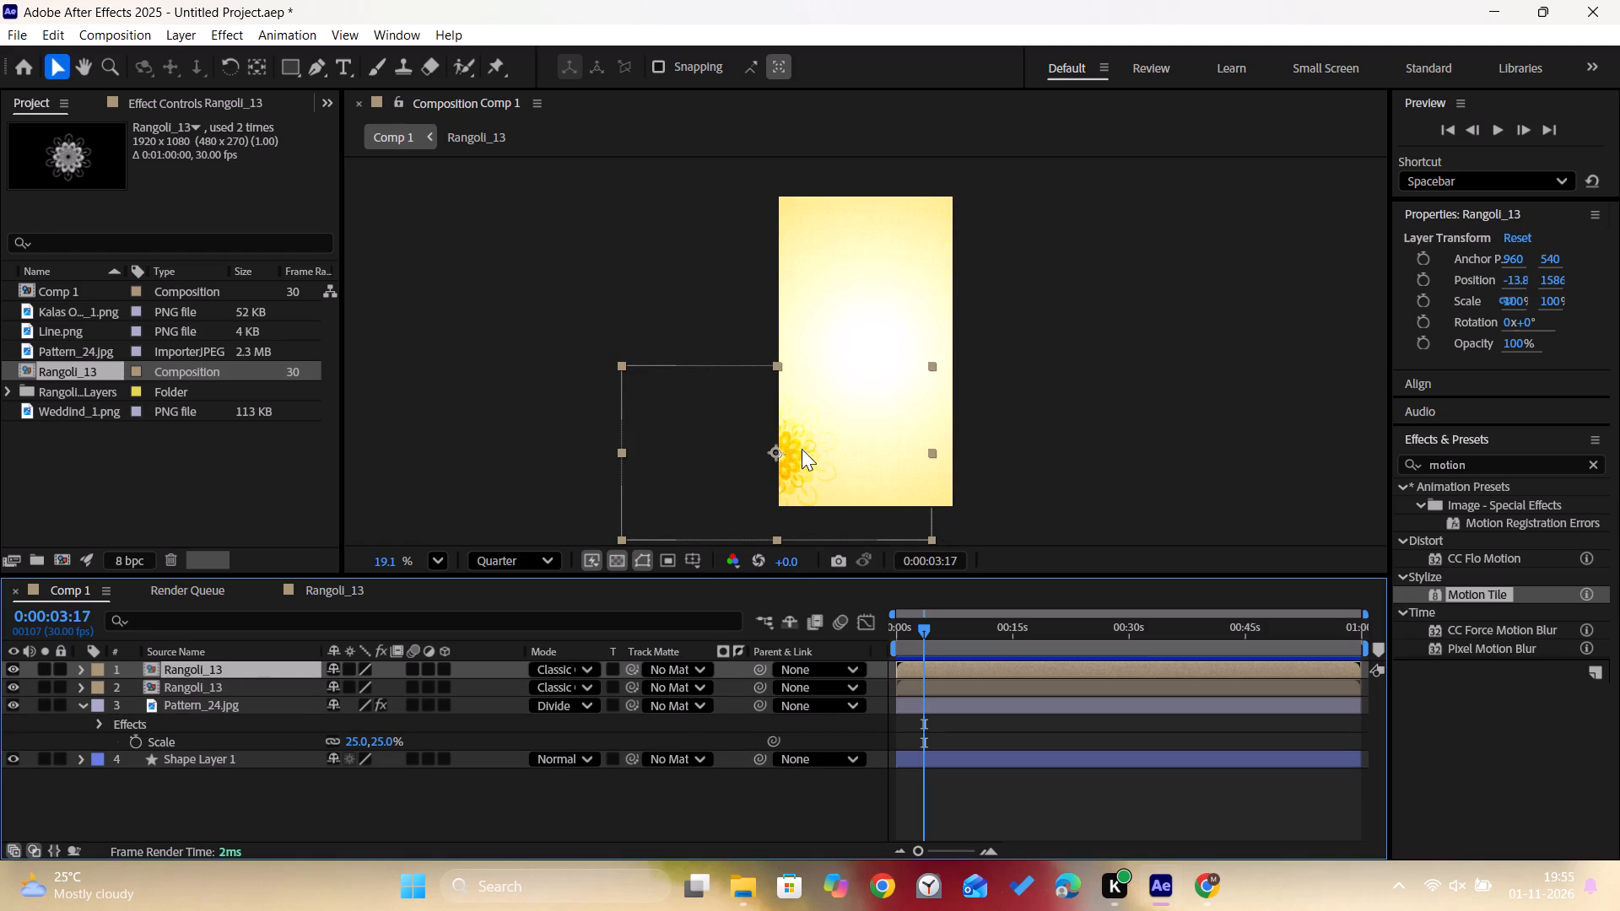
drag(788, 458, 919, 271)
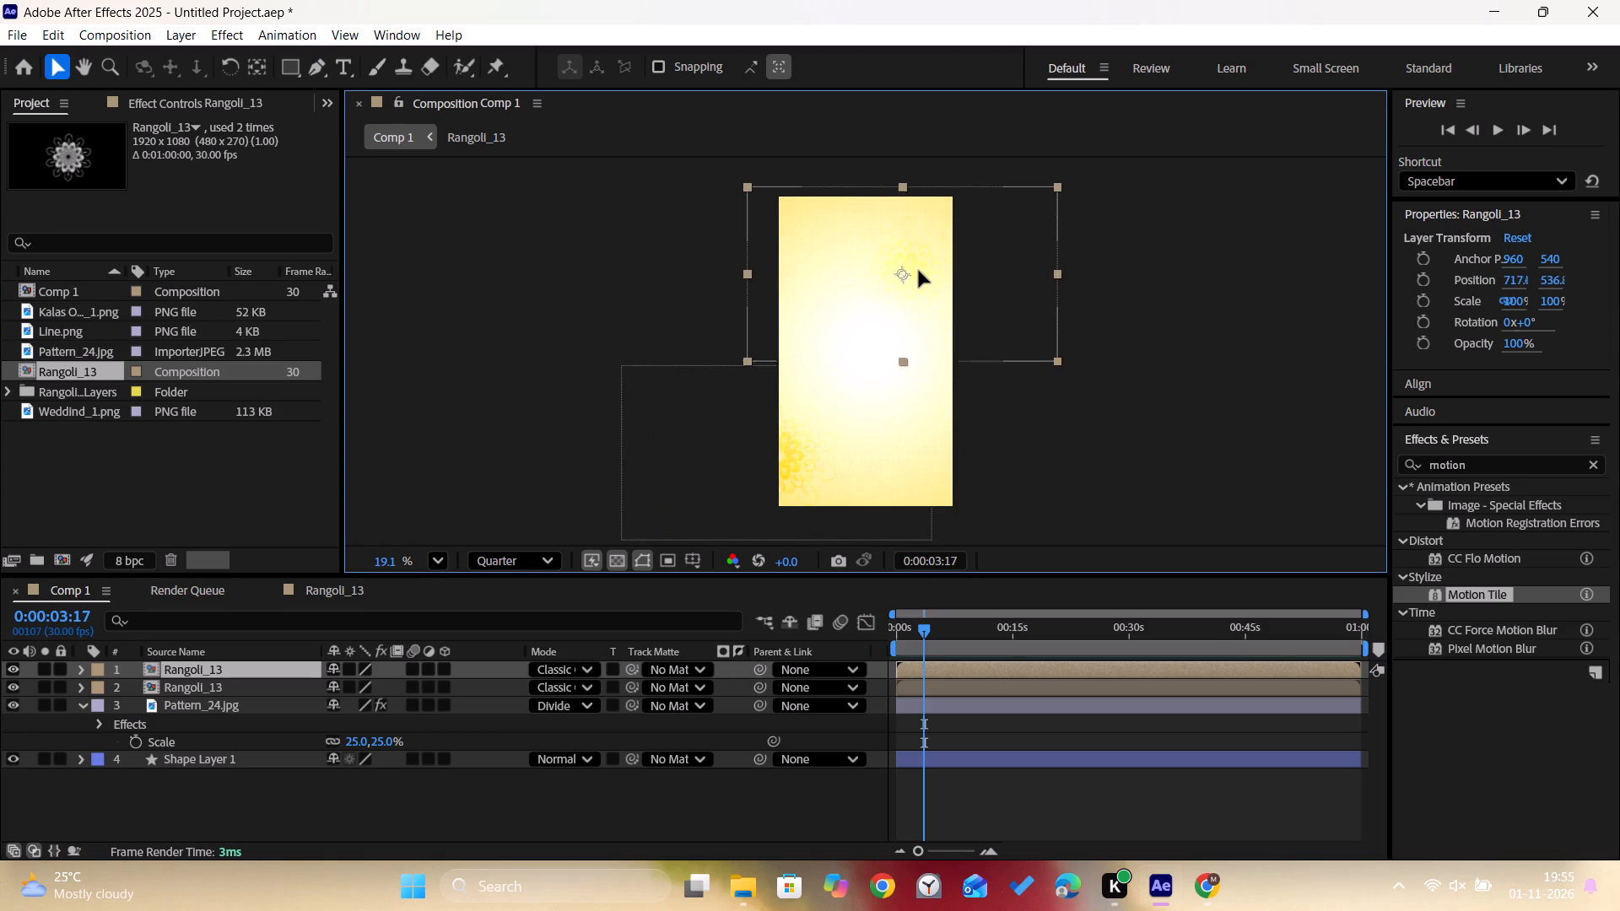
drag(919, 271, 959, 256)
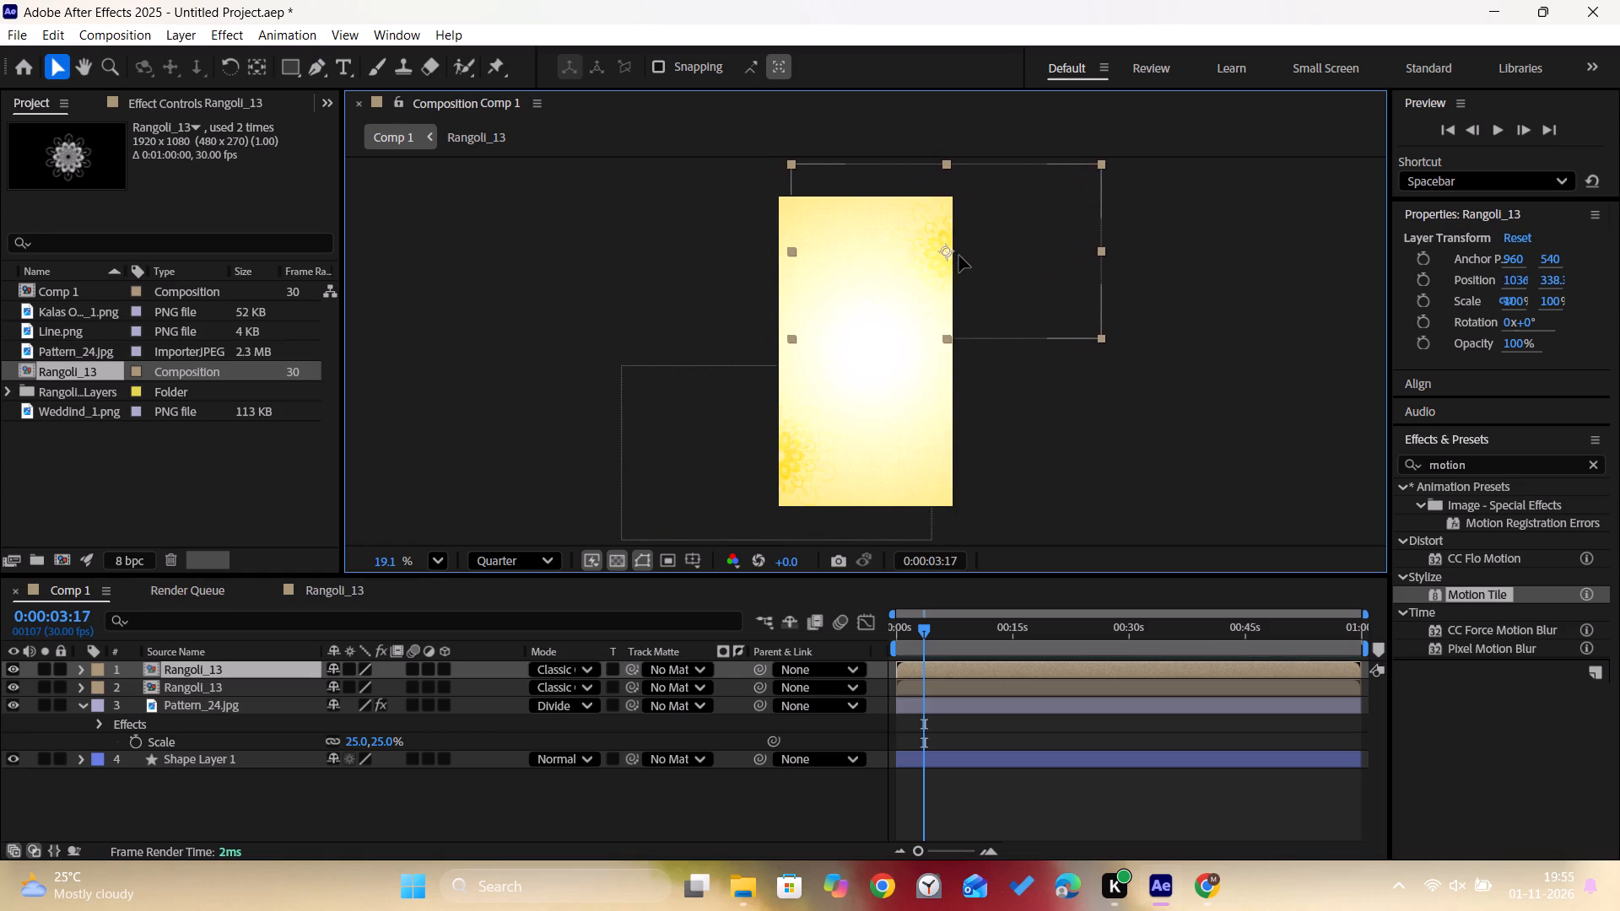
drag(959, 256, 958, 253)
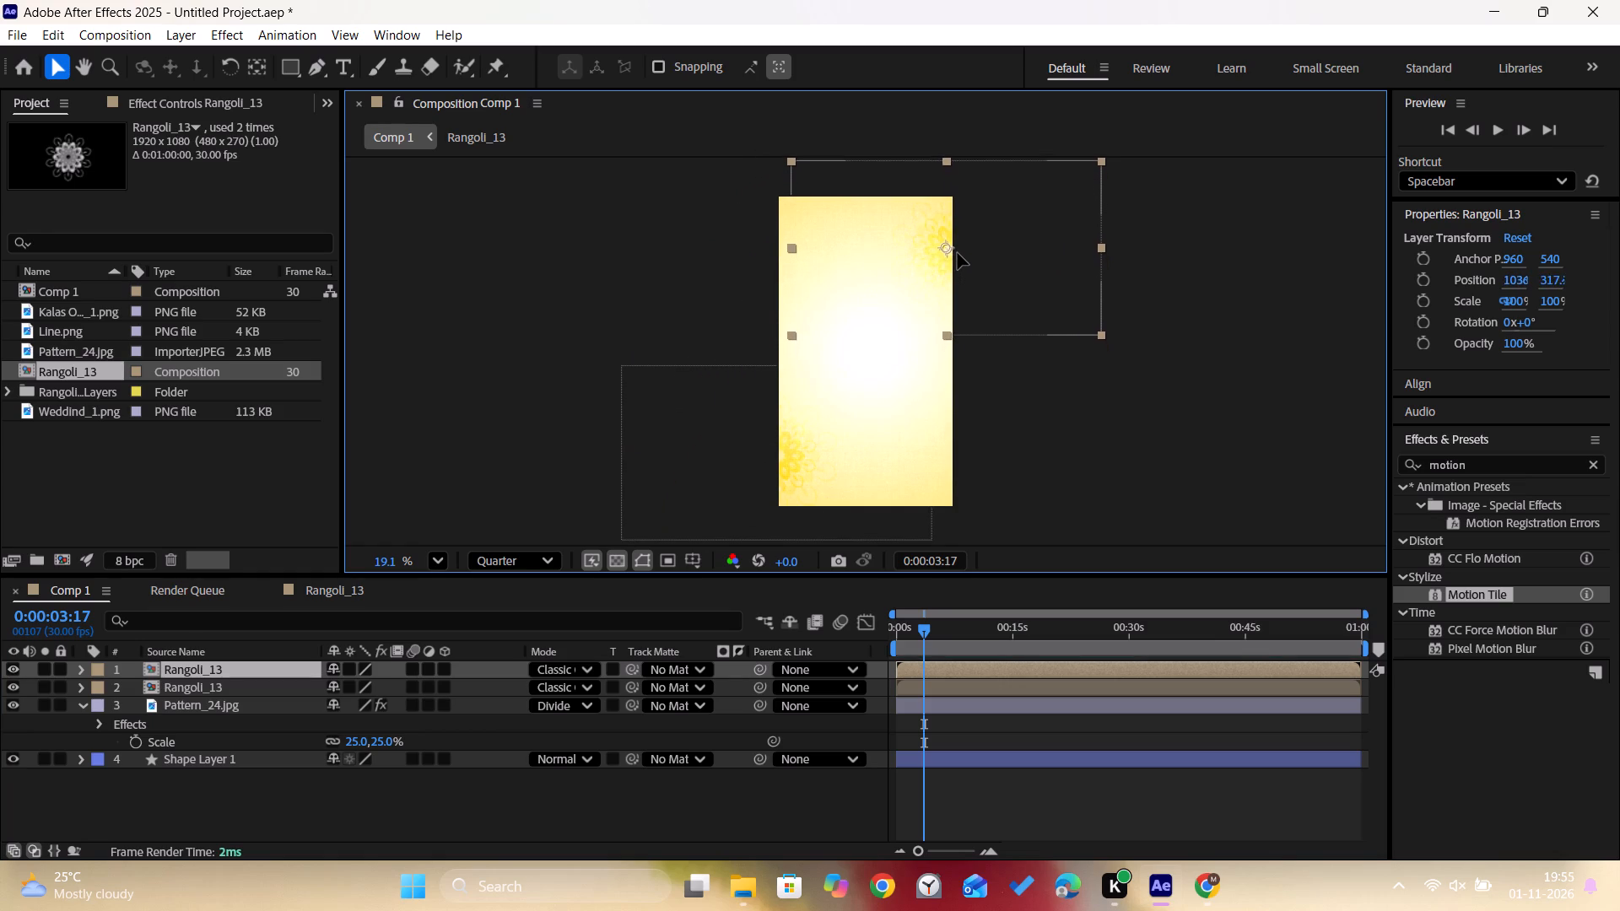
drag(958, 253, 961, 246)
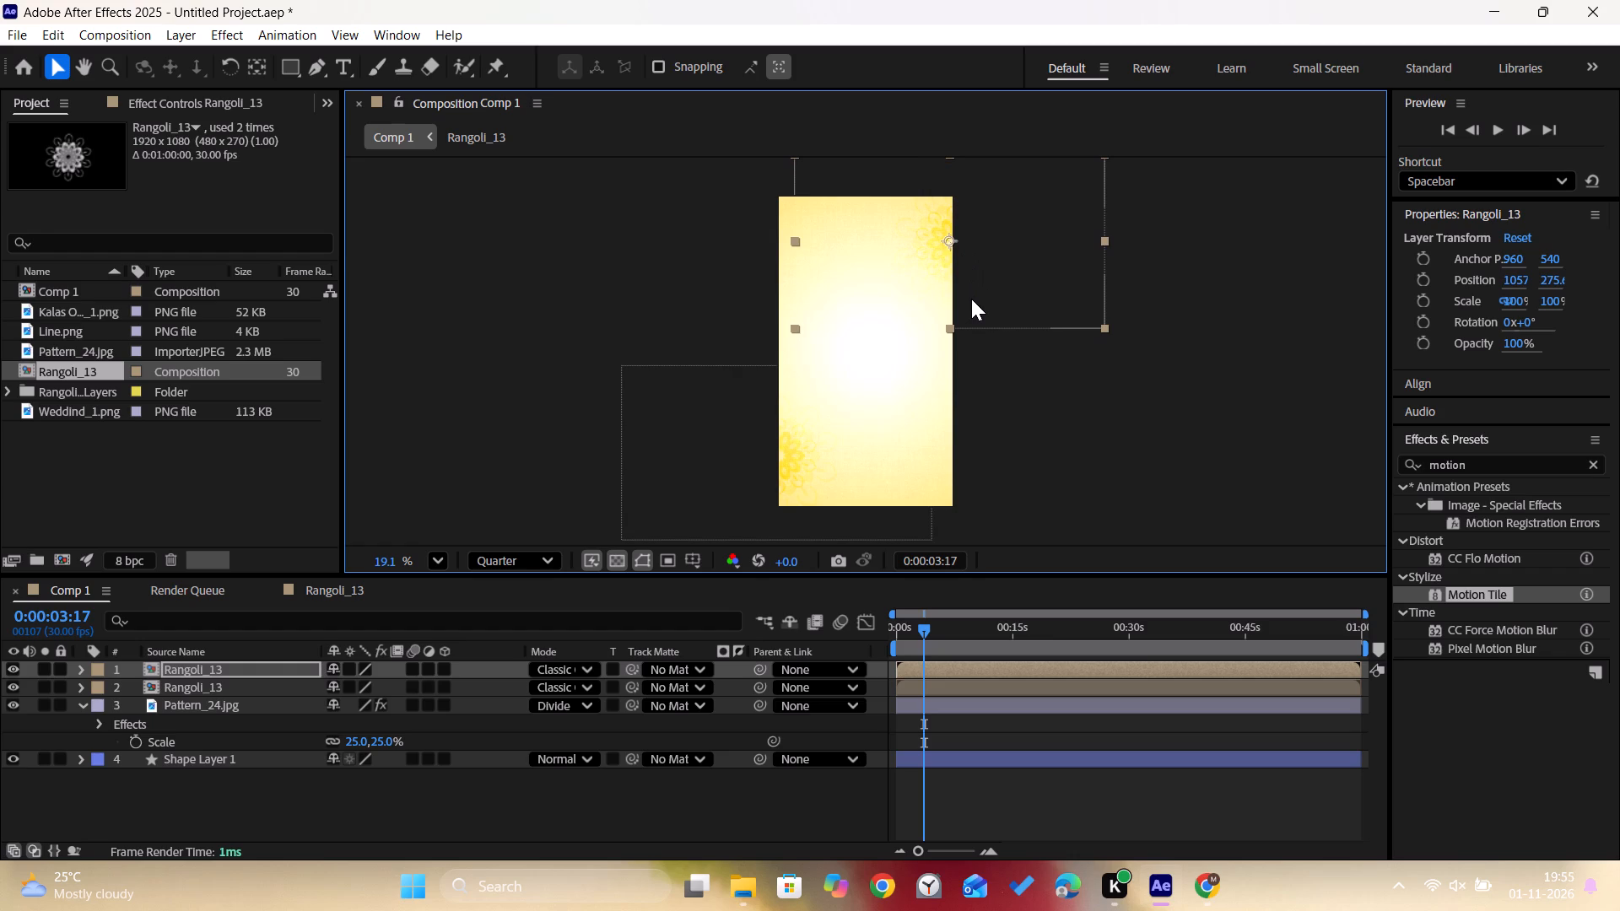
Keyframe the Scale of both Rangoli_13 layers from 0% at 0:00:00:00 to 100% at 0:00:08:01.
drag(921, 625, 919, 623)
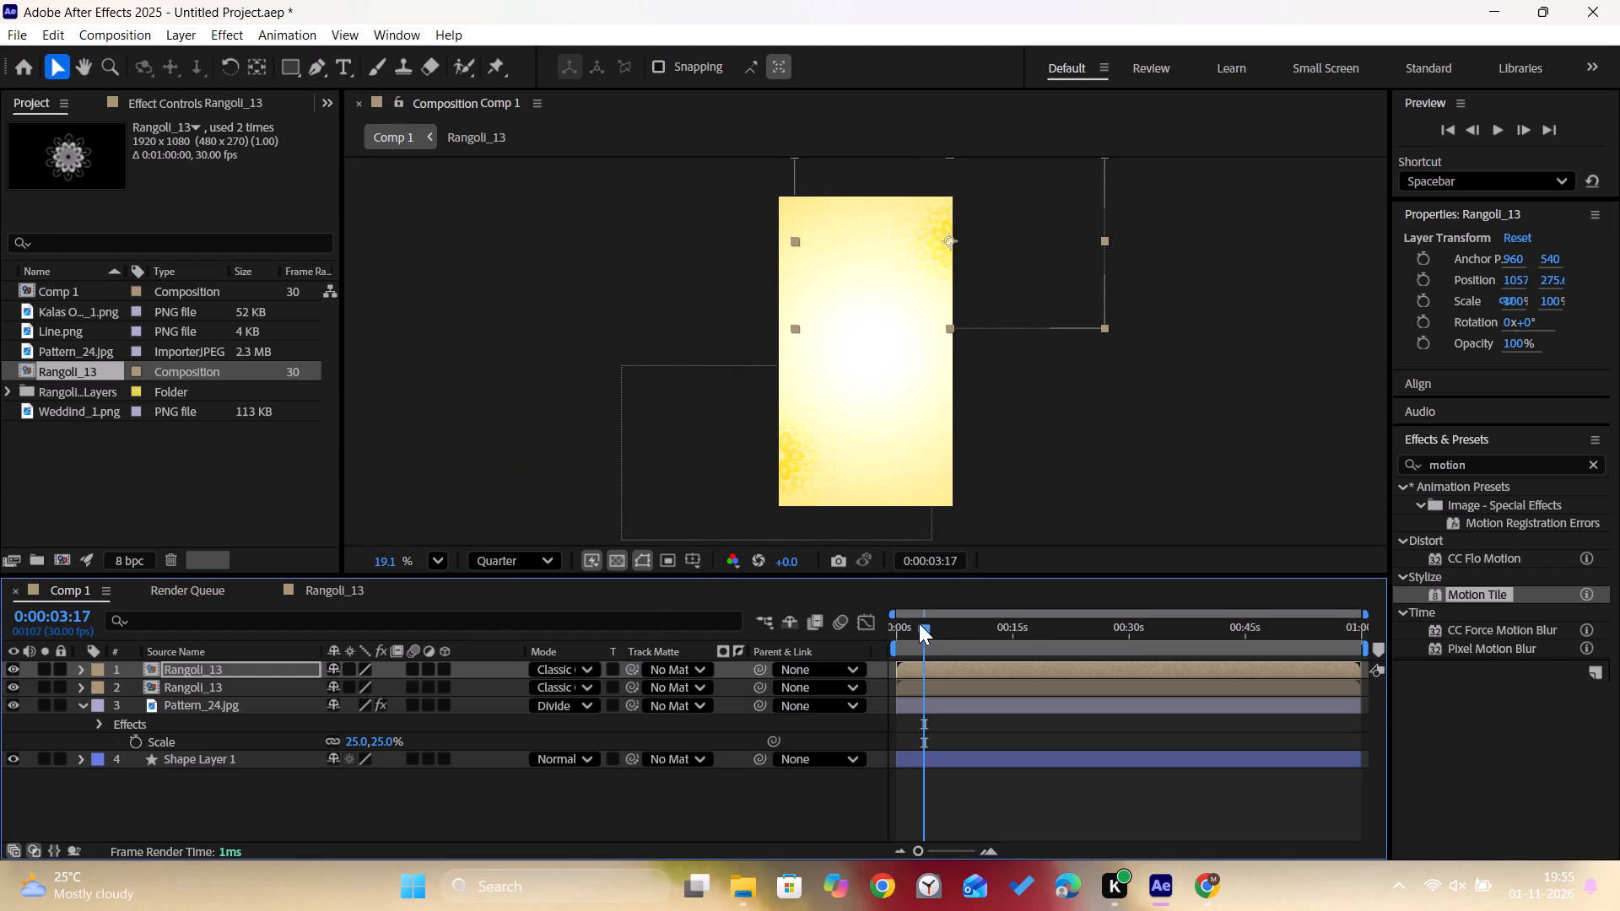
drag(919, 623, 864, 623)
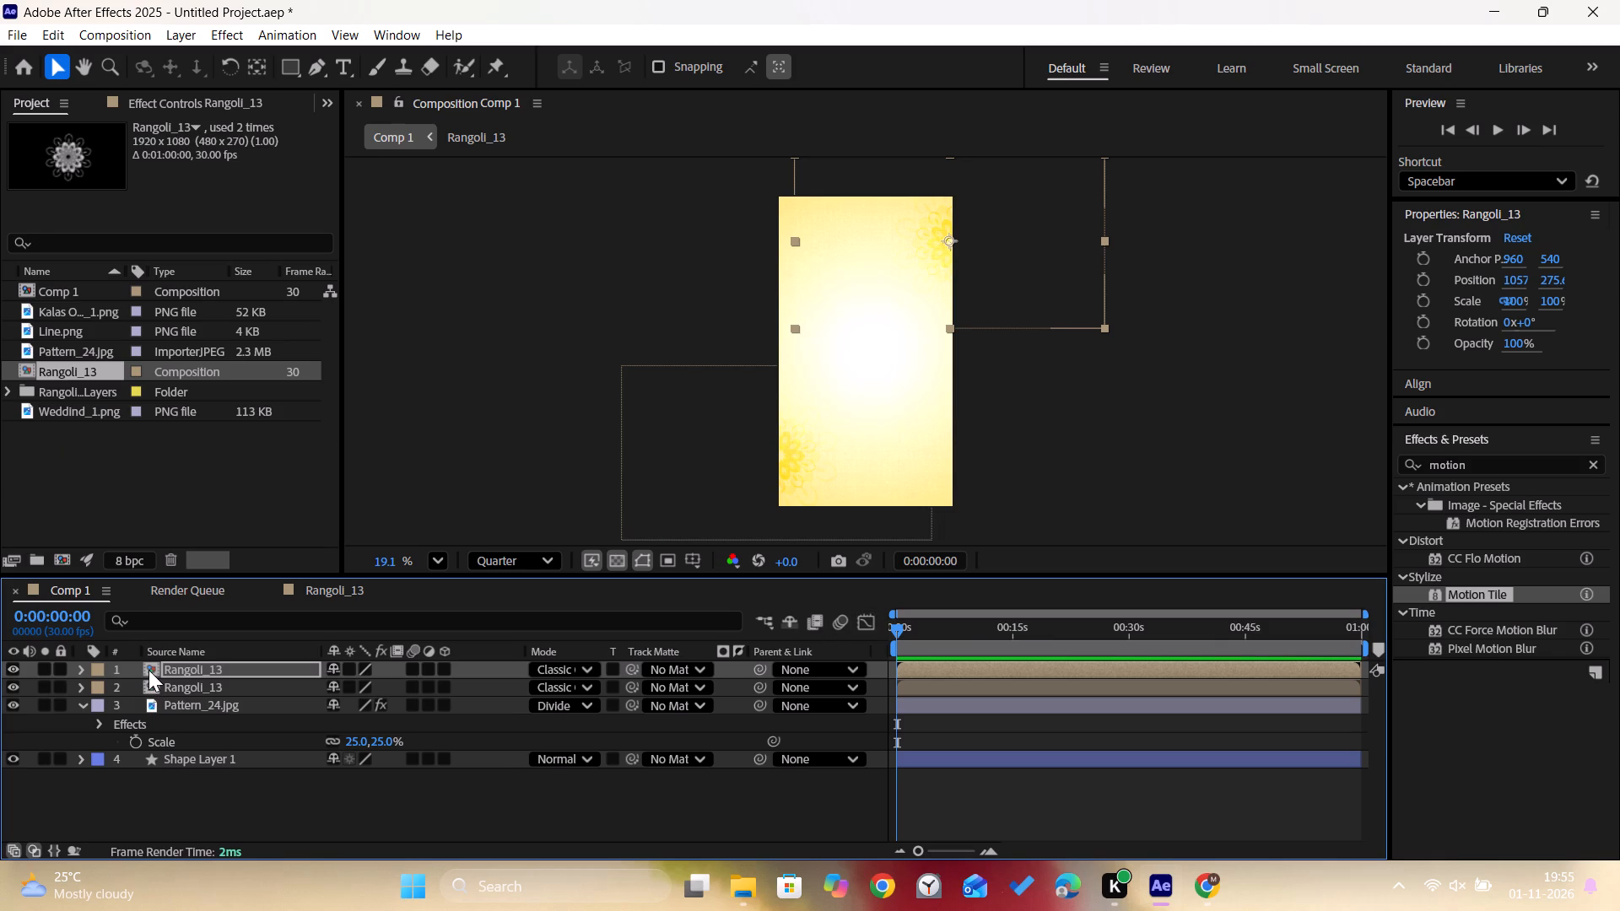
shift+click(166, 690)
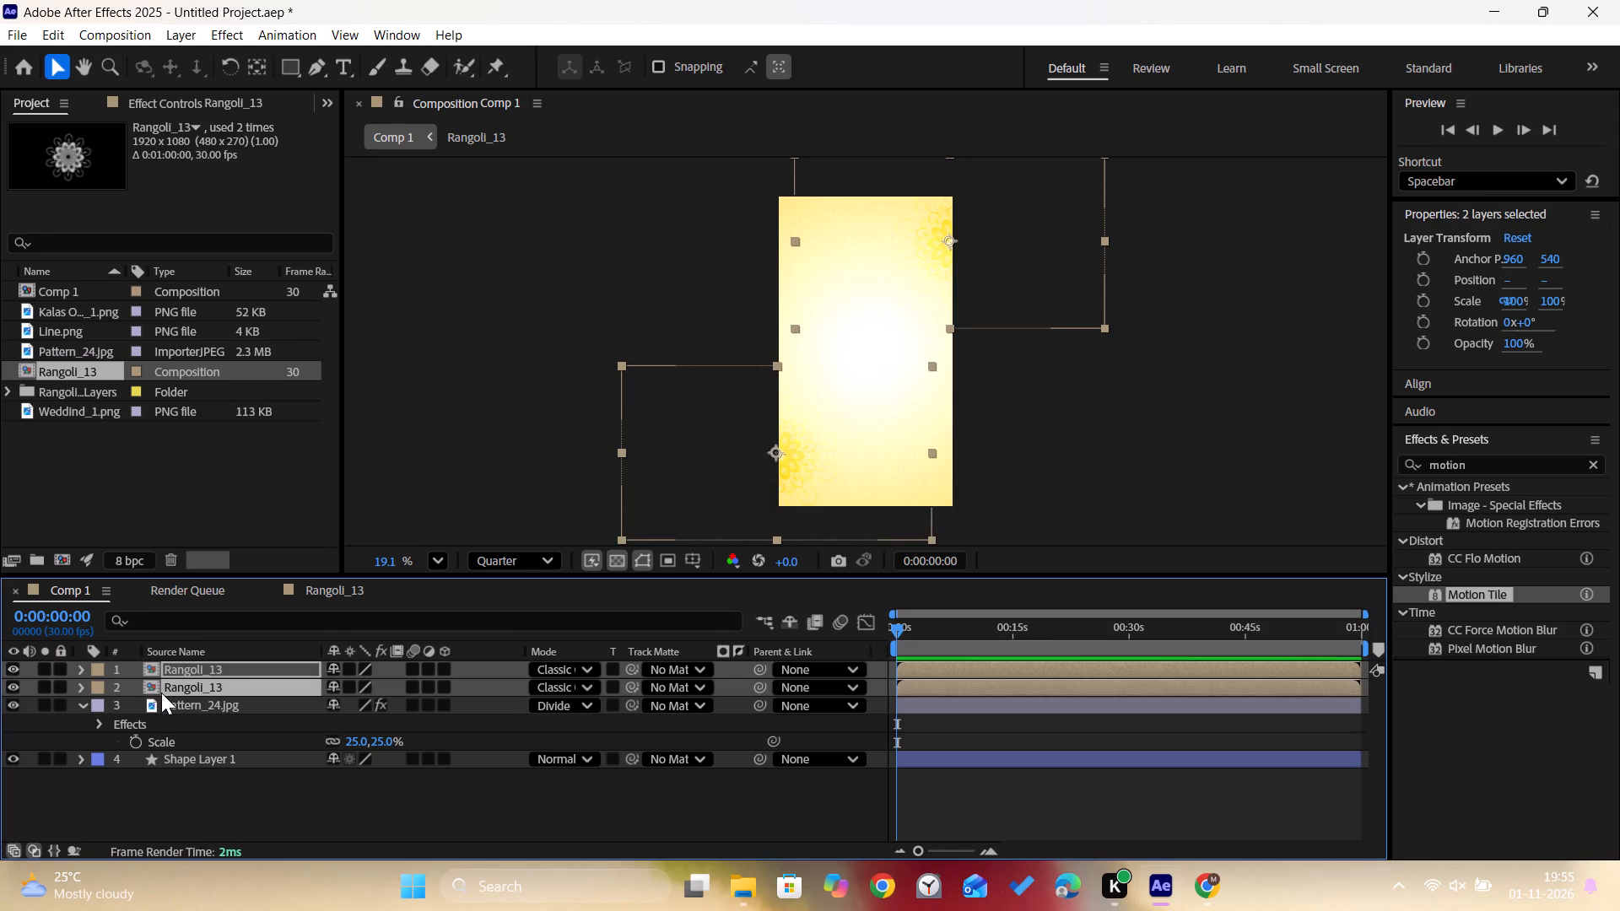
key(s)
click(135, 689)
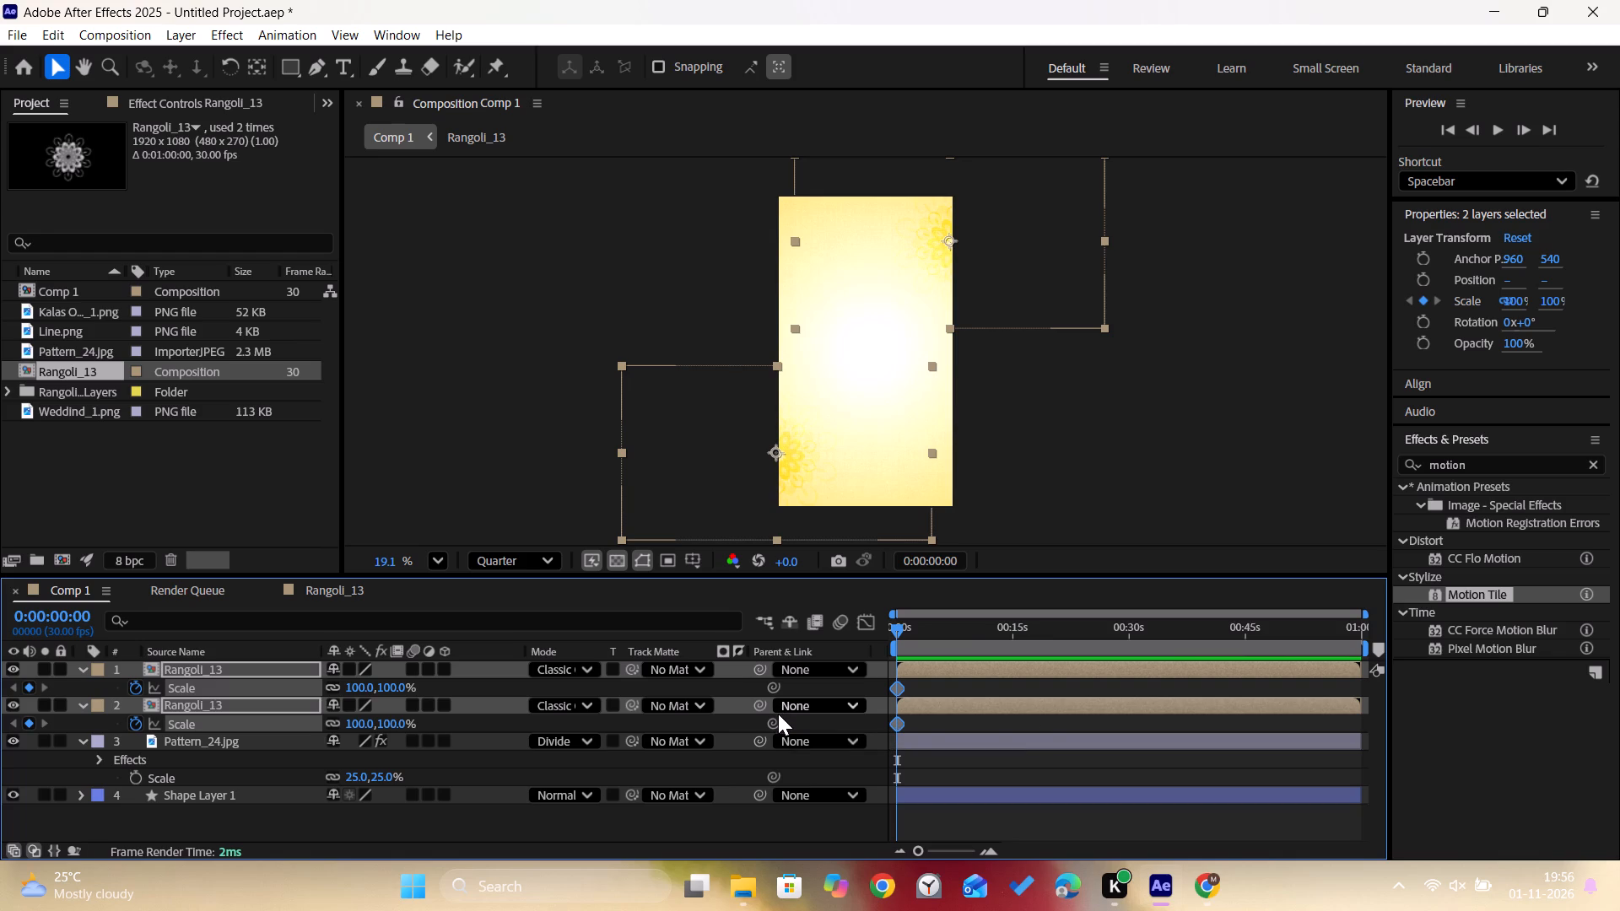
Animate the Scale of both Rangoli_13 layers from 0% at 0:00:00:00 to 100% at 0:00:08:01.
click(357, 725)
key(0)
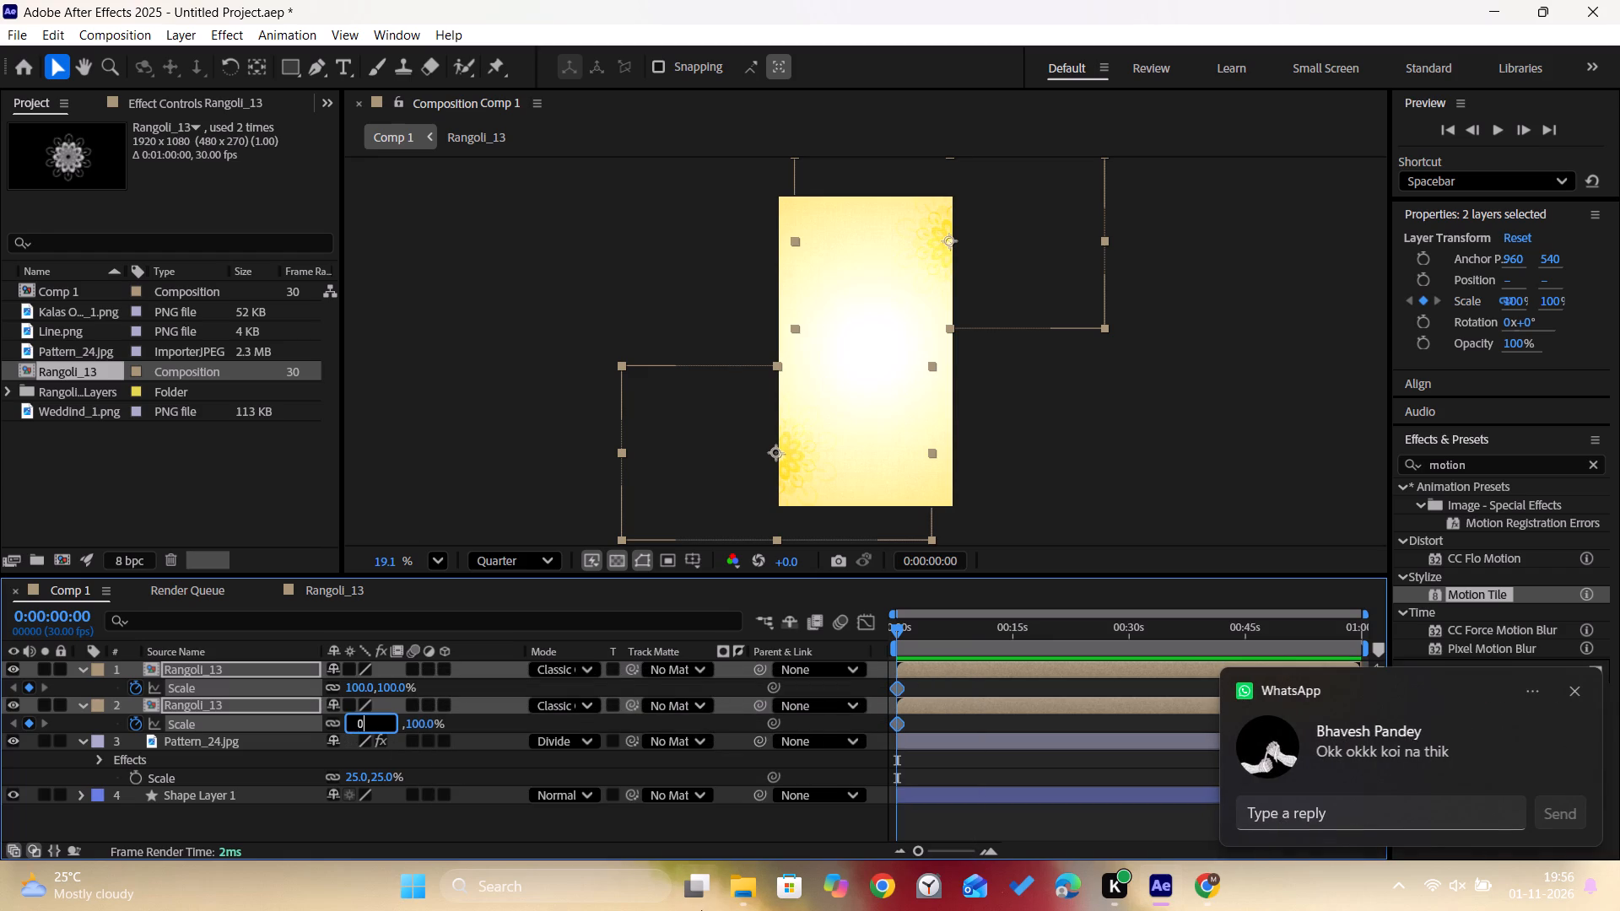
key(Return)
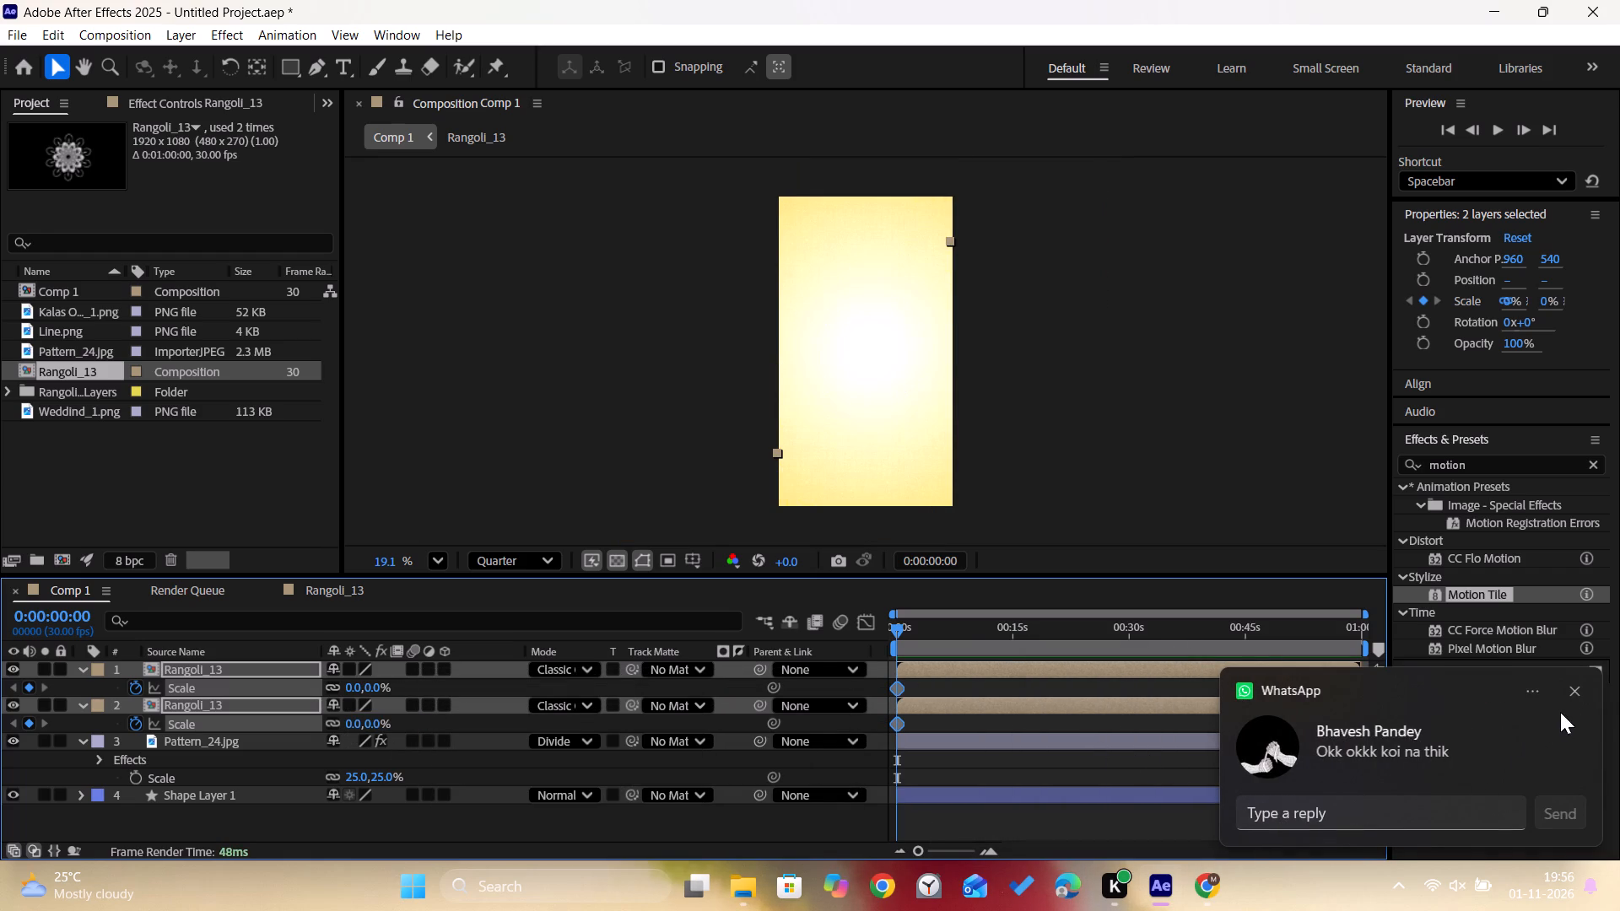
click(1579, 687)
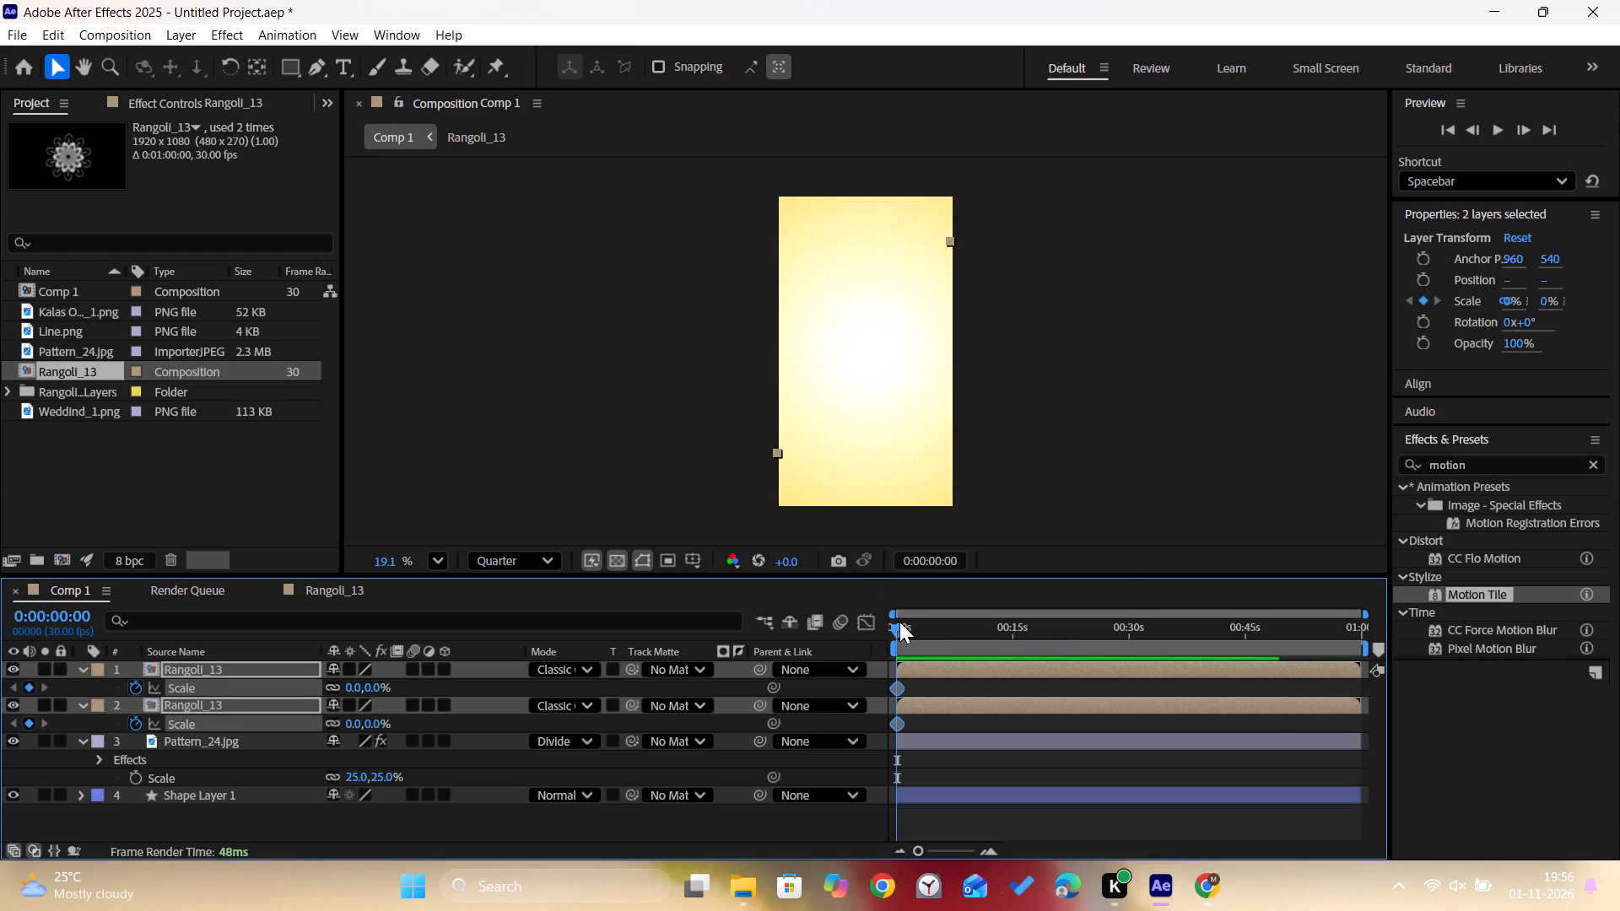
drag(897, 624, 945, 634)
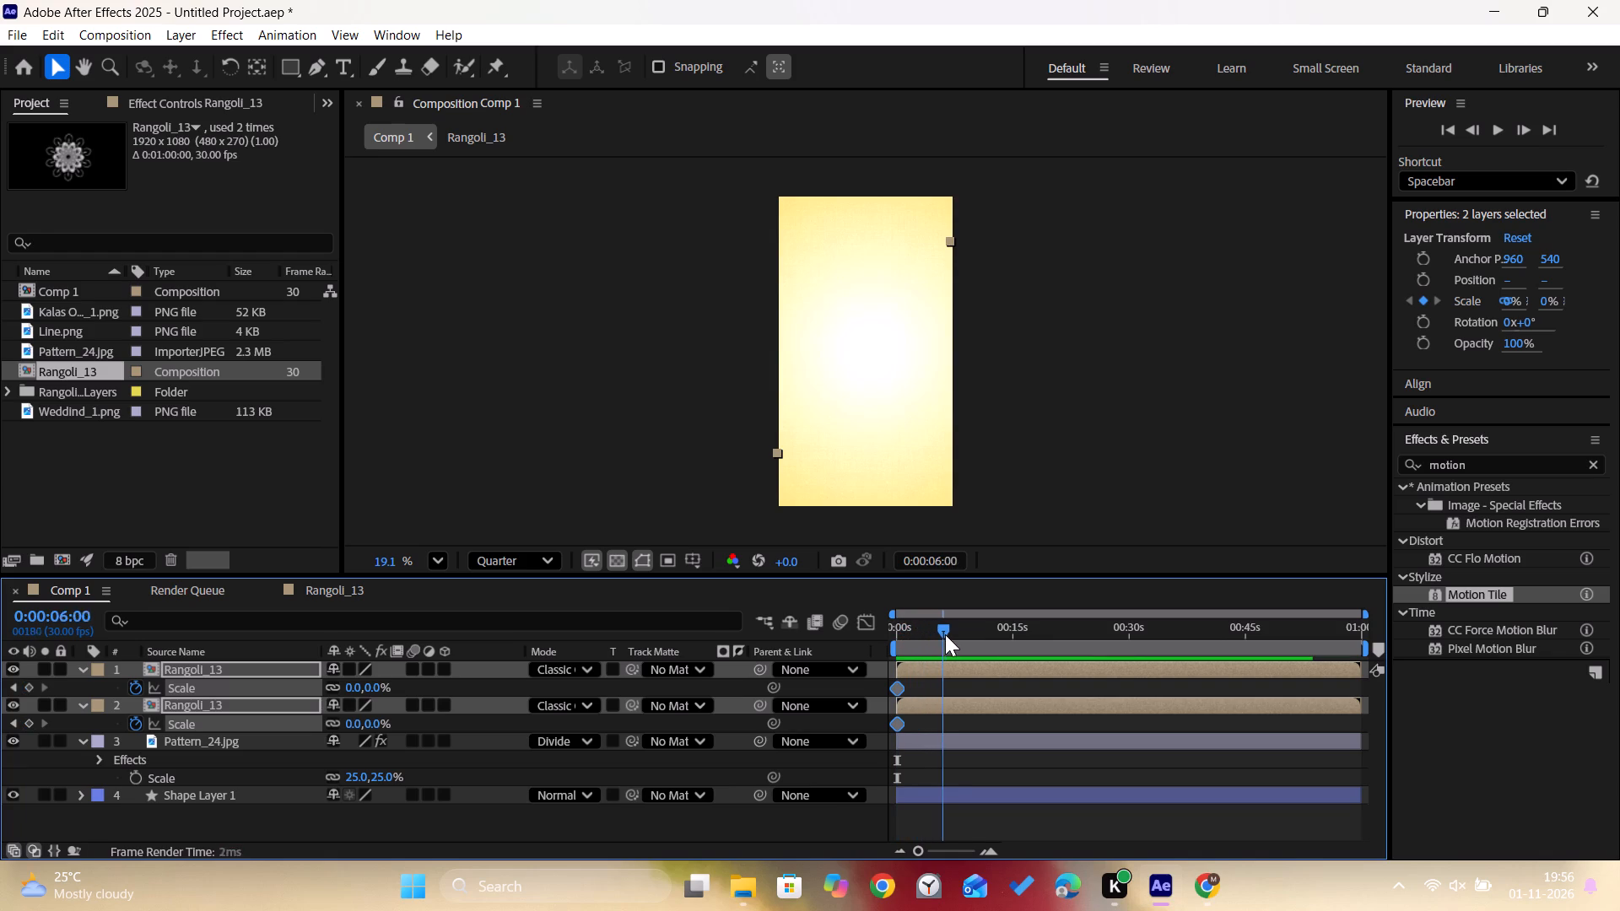
drag(945, 634, 958, 634)
click(359, 726)
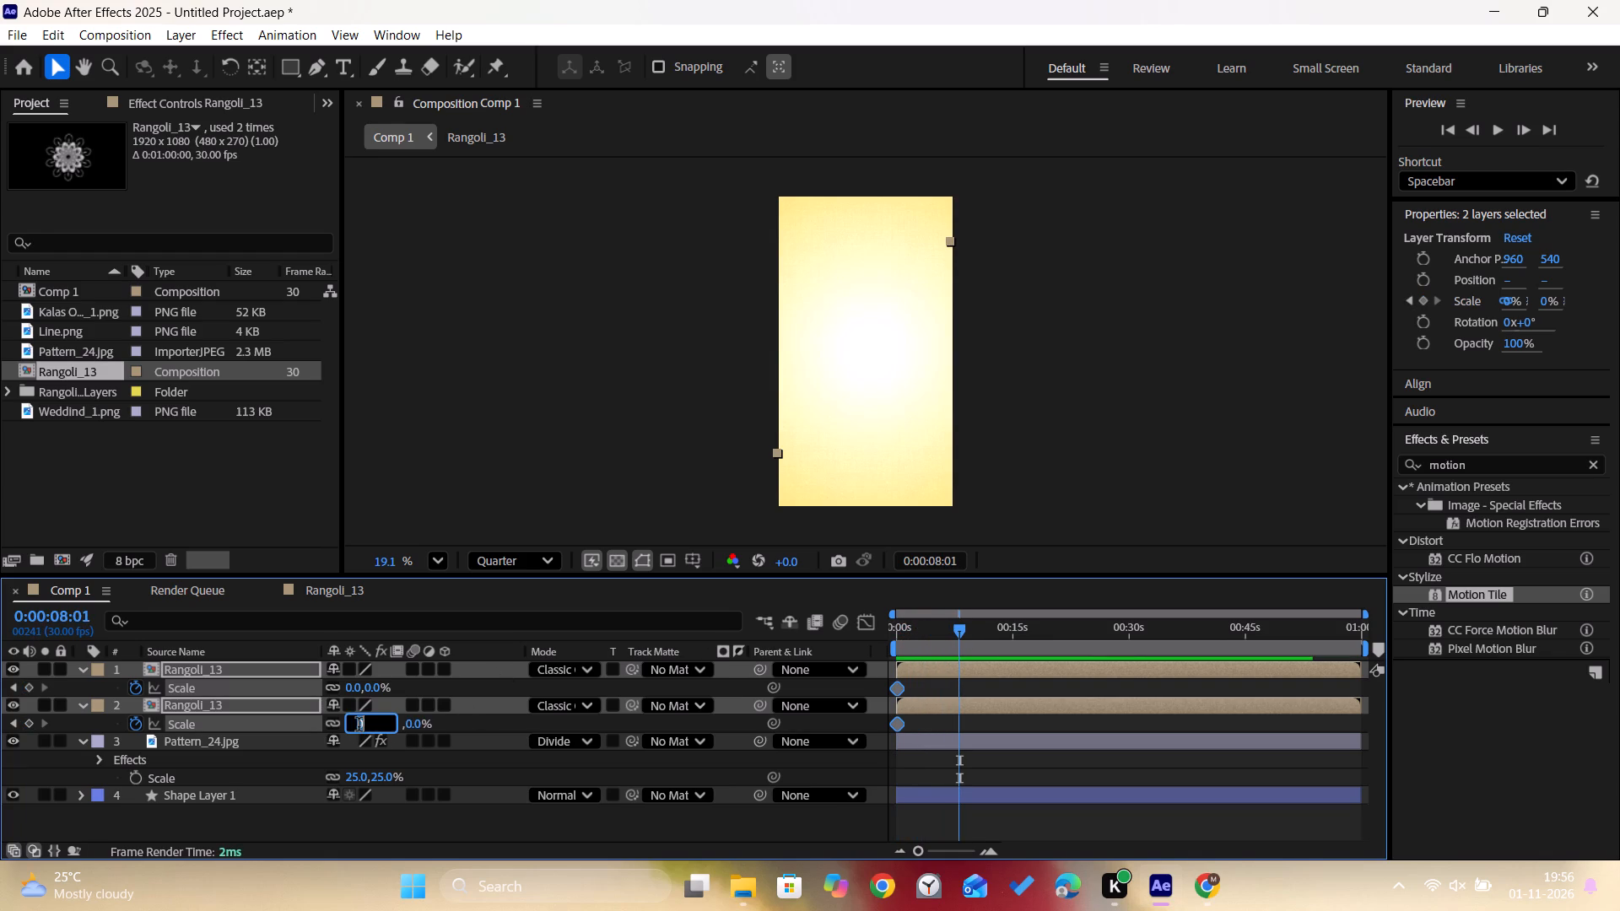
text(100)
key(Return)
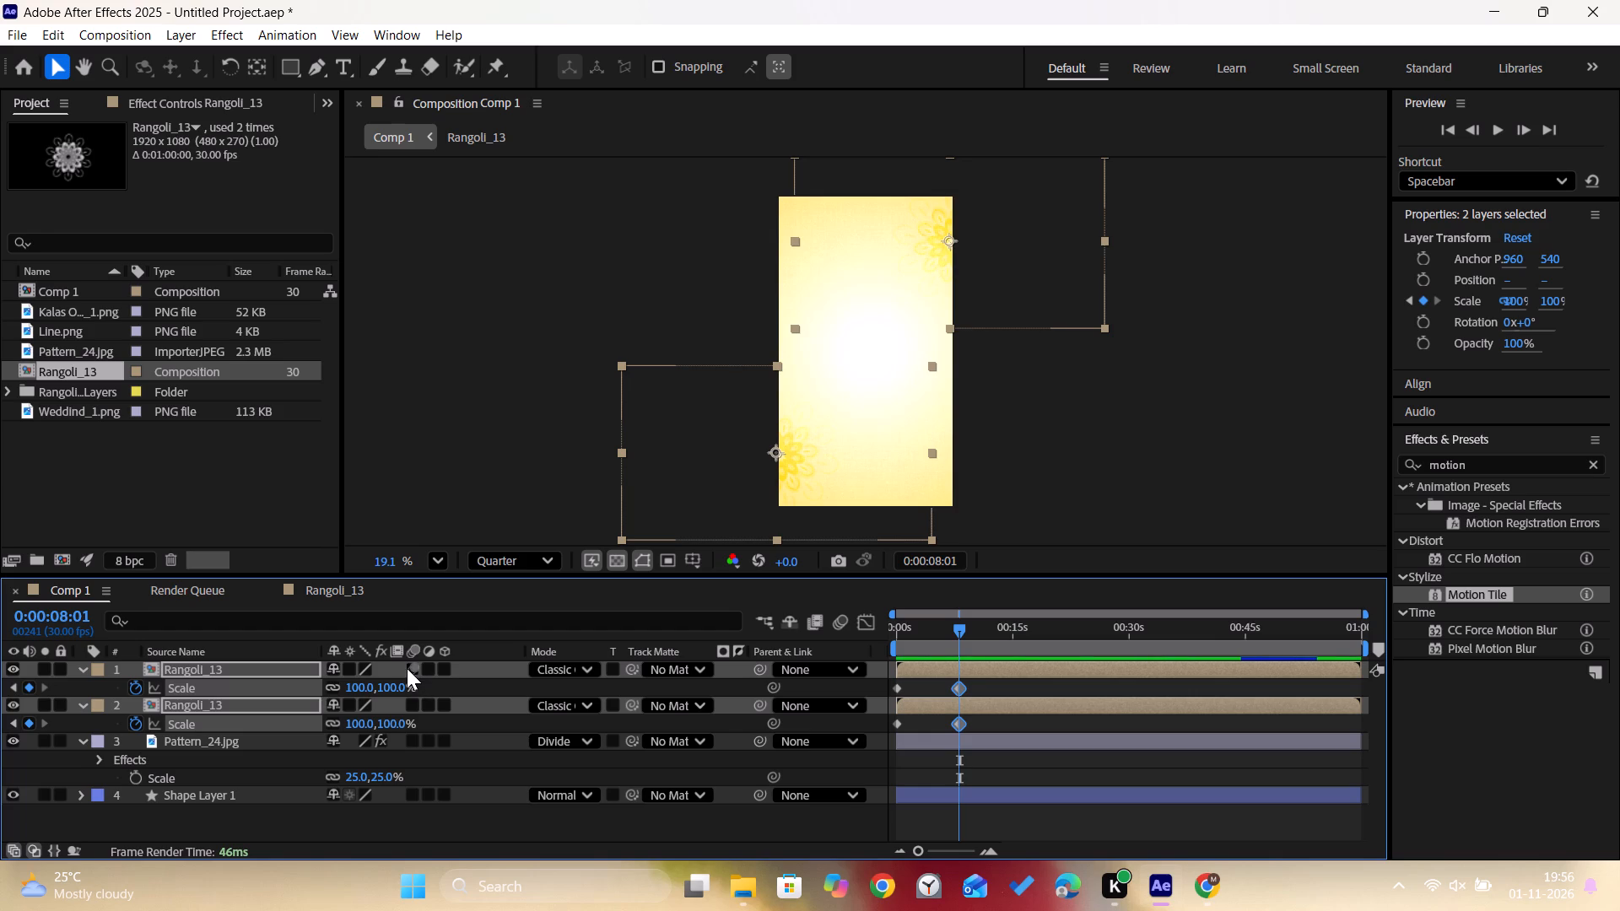
Apply Easy Ease to all the Scale keyframes of both Rangoli_13 layers.
drag(1019, 680, 855, 733)
click(855, 733)
click(1007, 770)
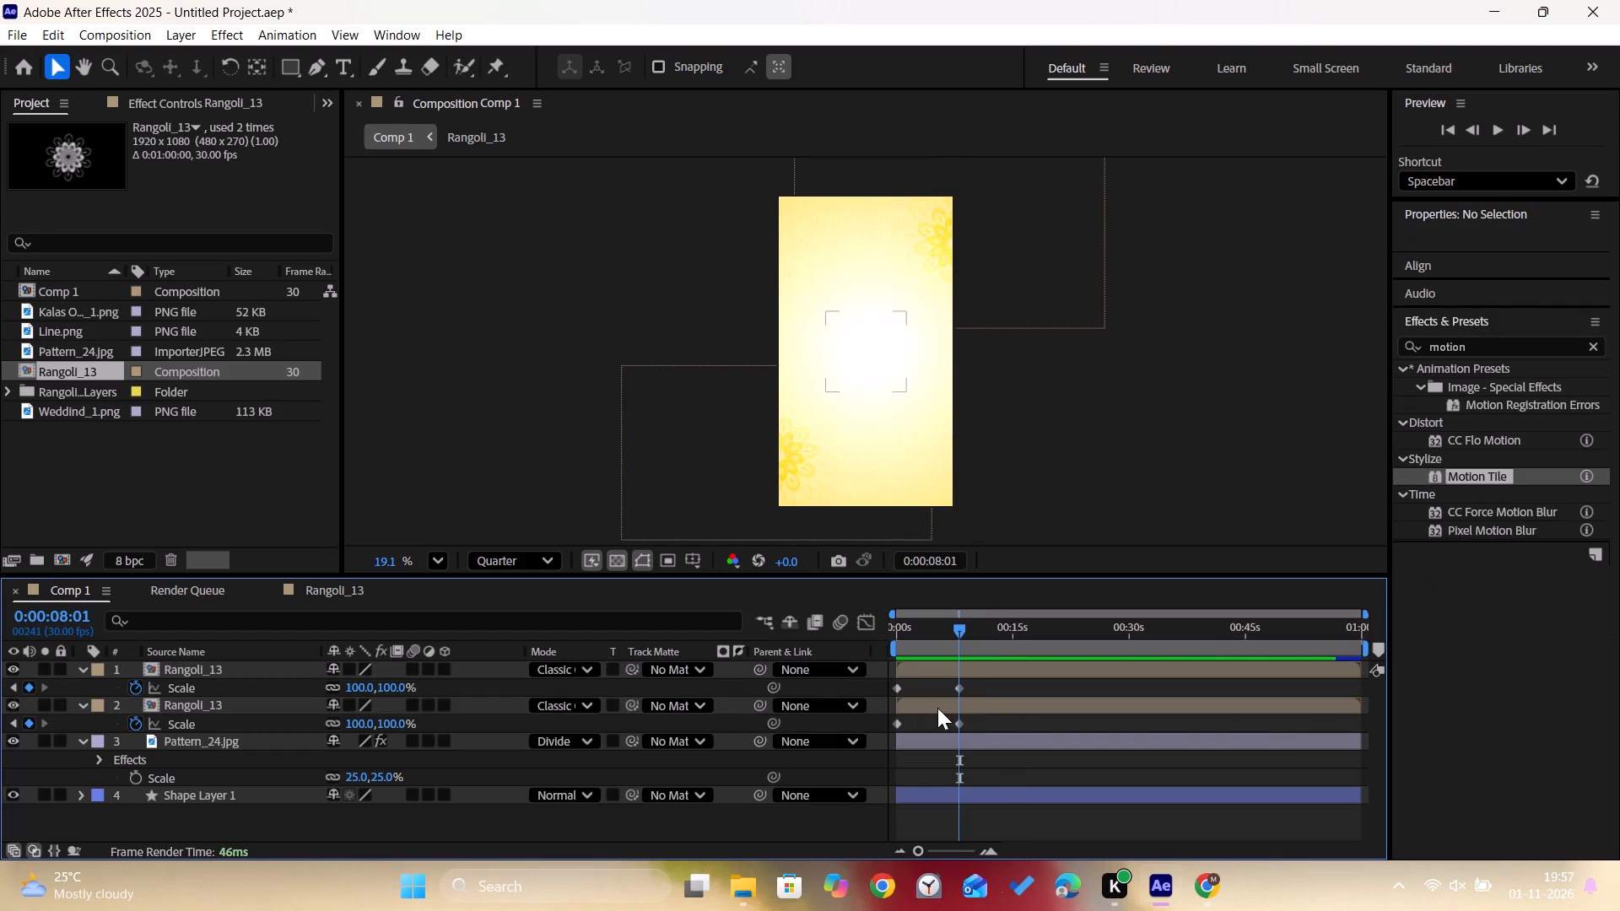
drag(978, 681, 891, 723)
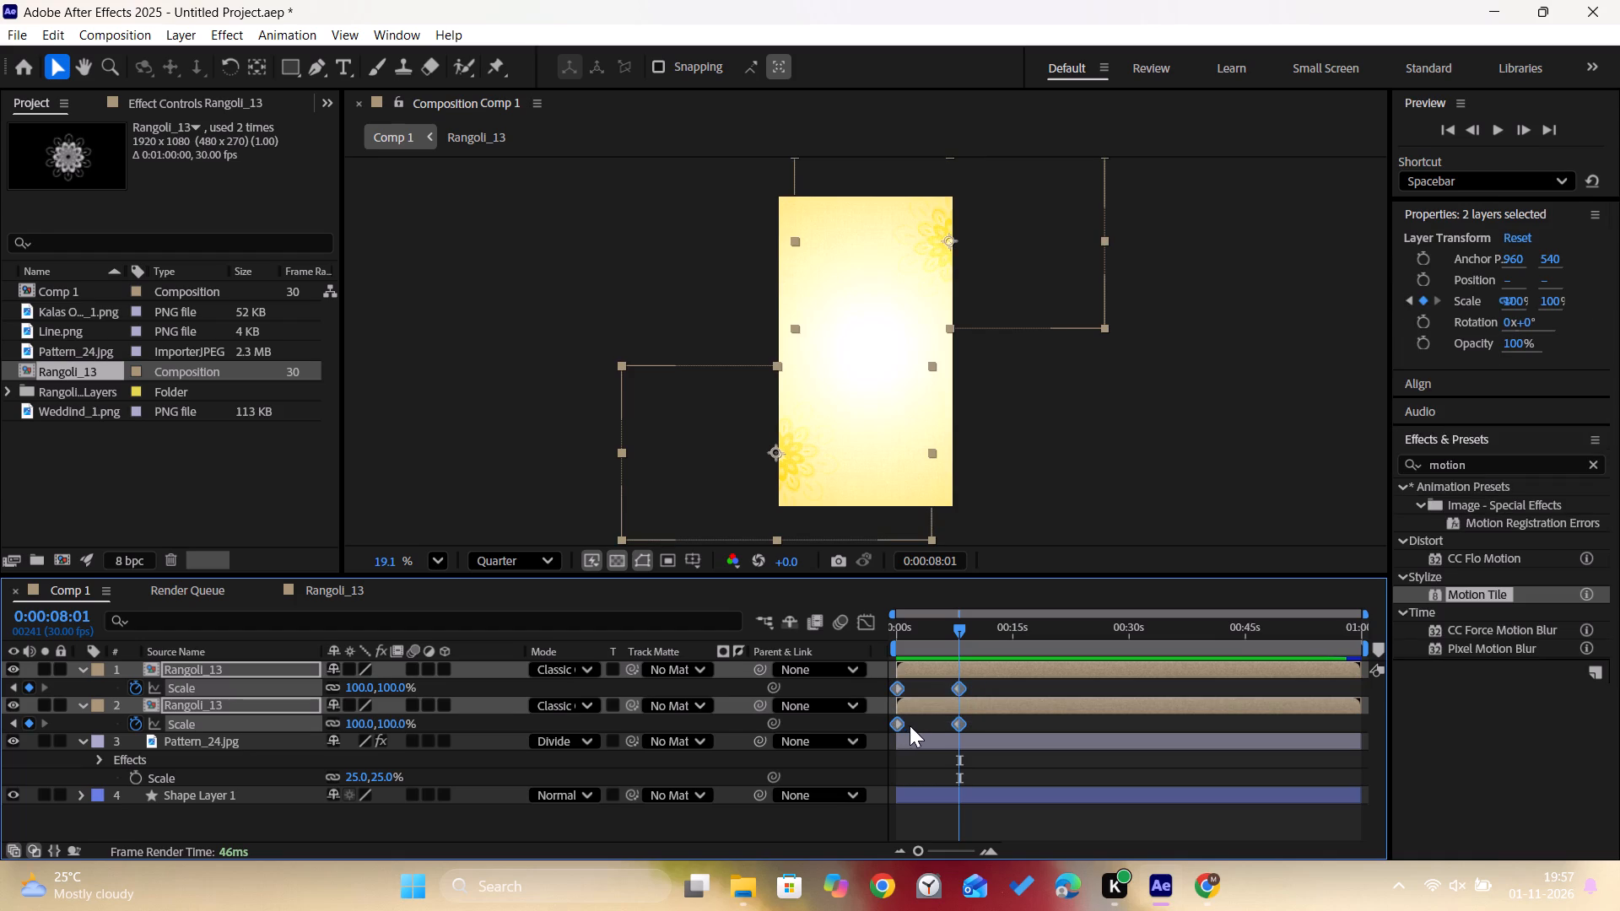
right_click(899, 716)
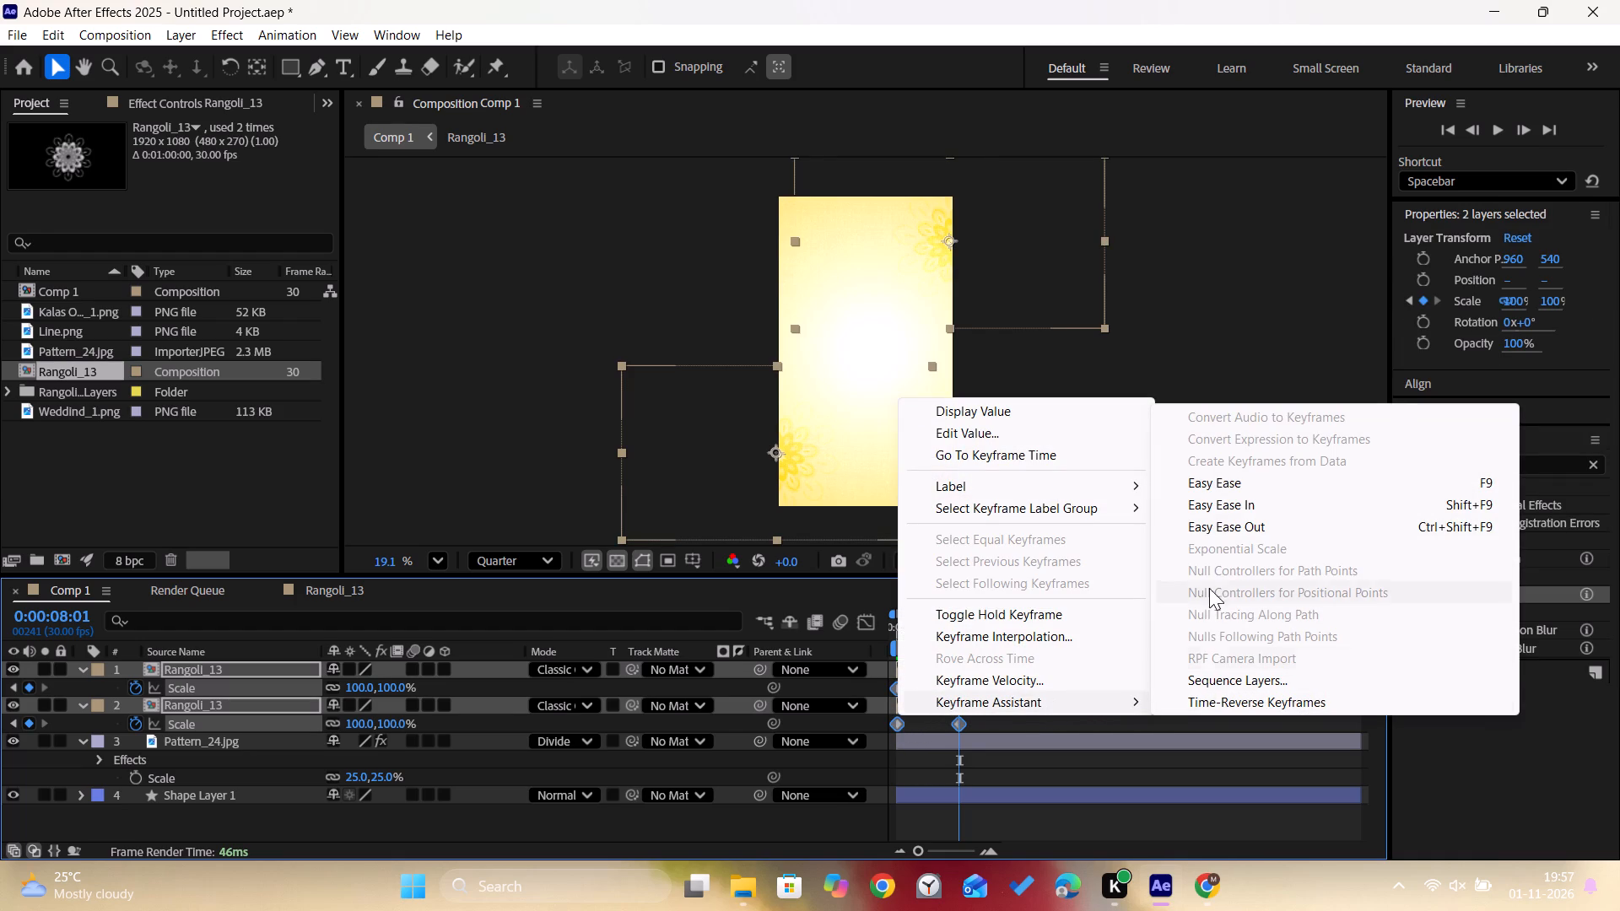
click(1223, 487)
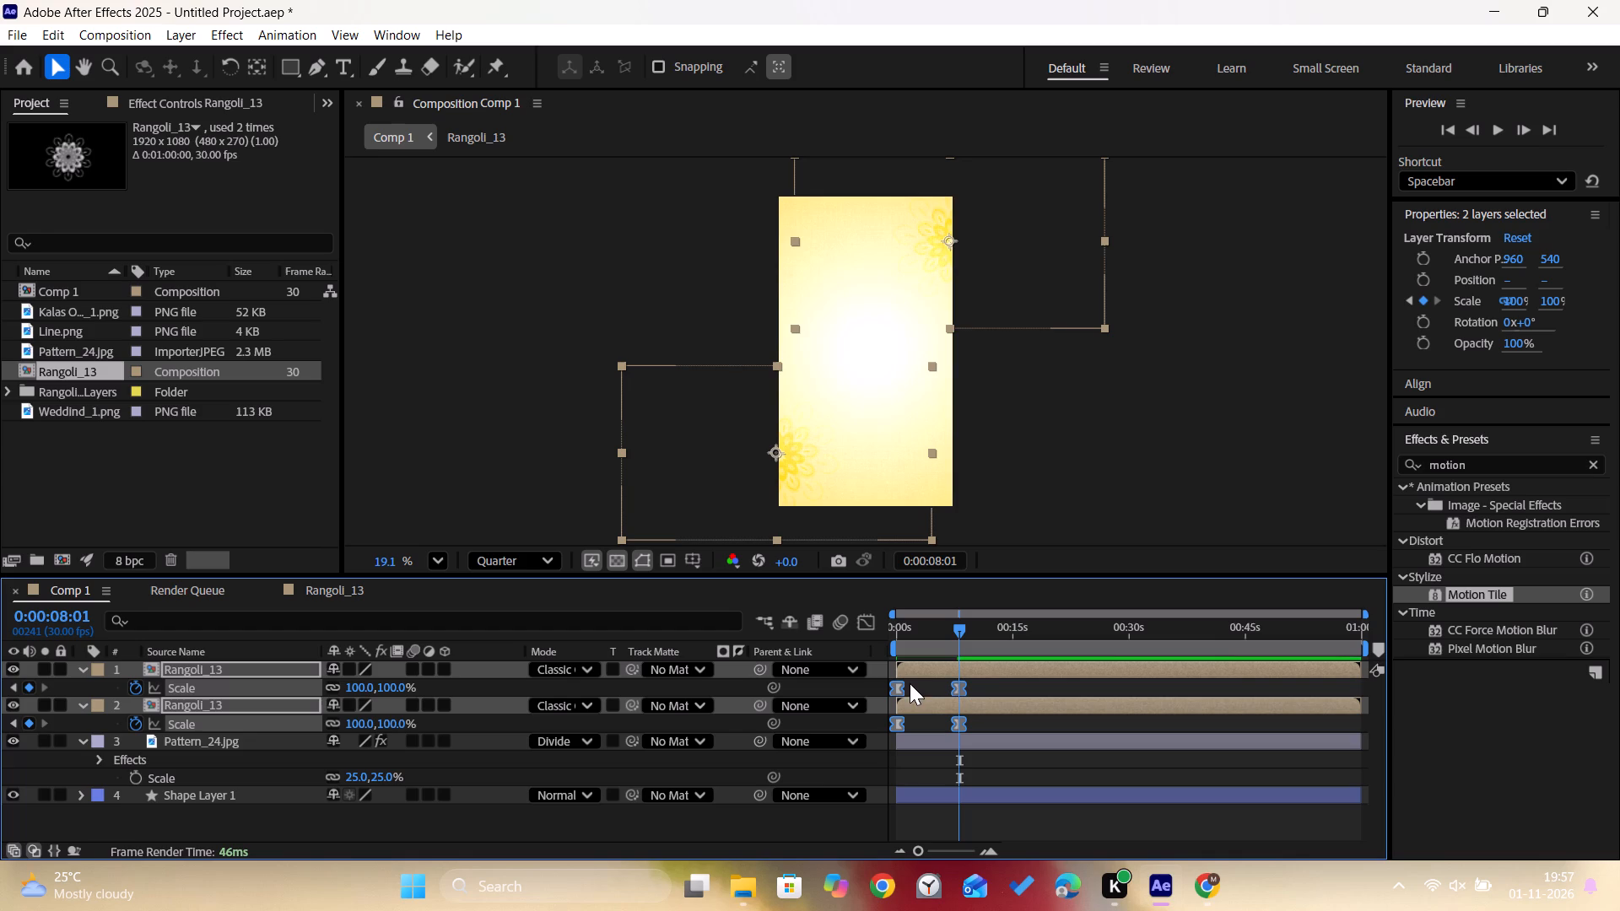
Reshape both Rangoli_13 layers' Scale speed curves to peak early and slow gradually, and preview the animation from the start.
click(861, 626)
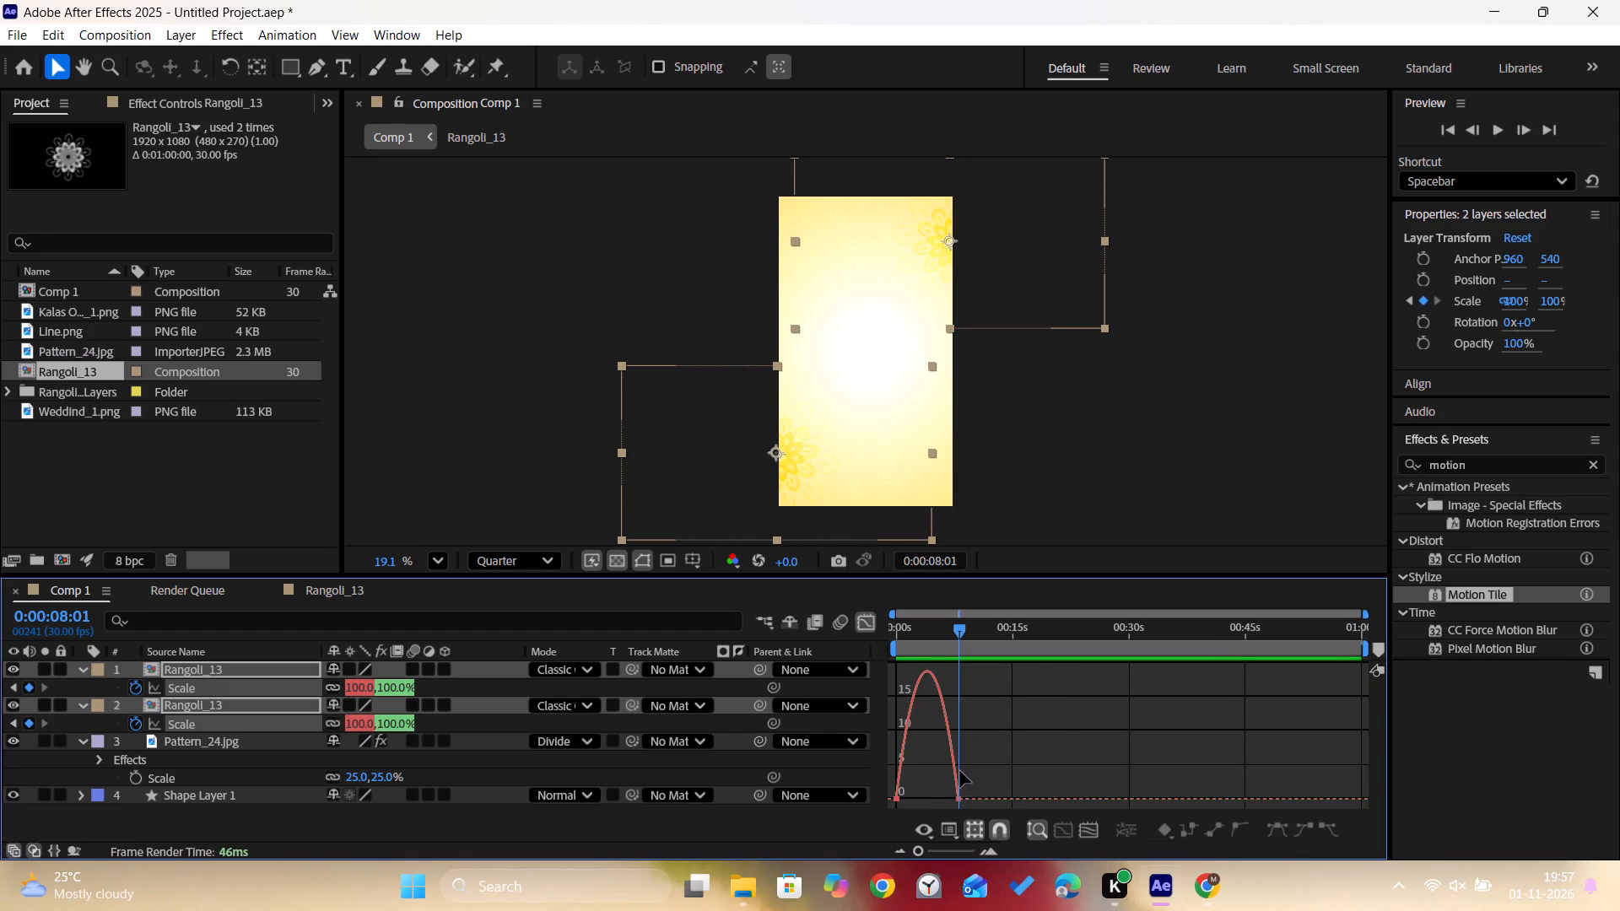
drag(969, 788, 951, 795)
drag(951, 795, 948, 799)
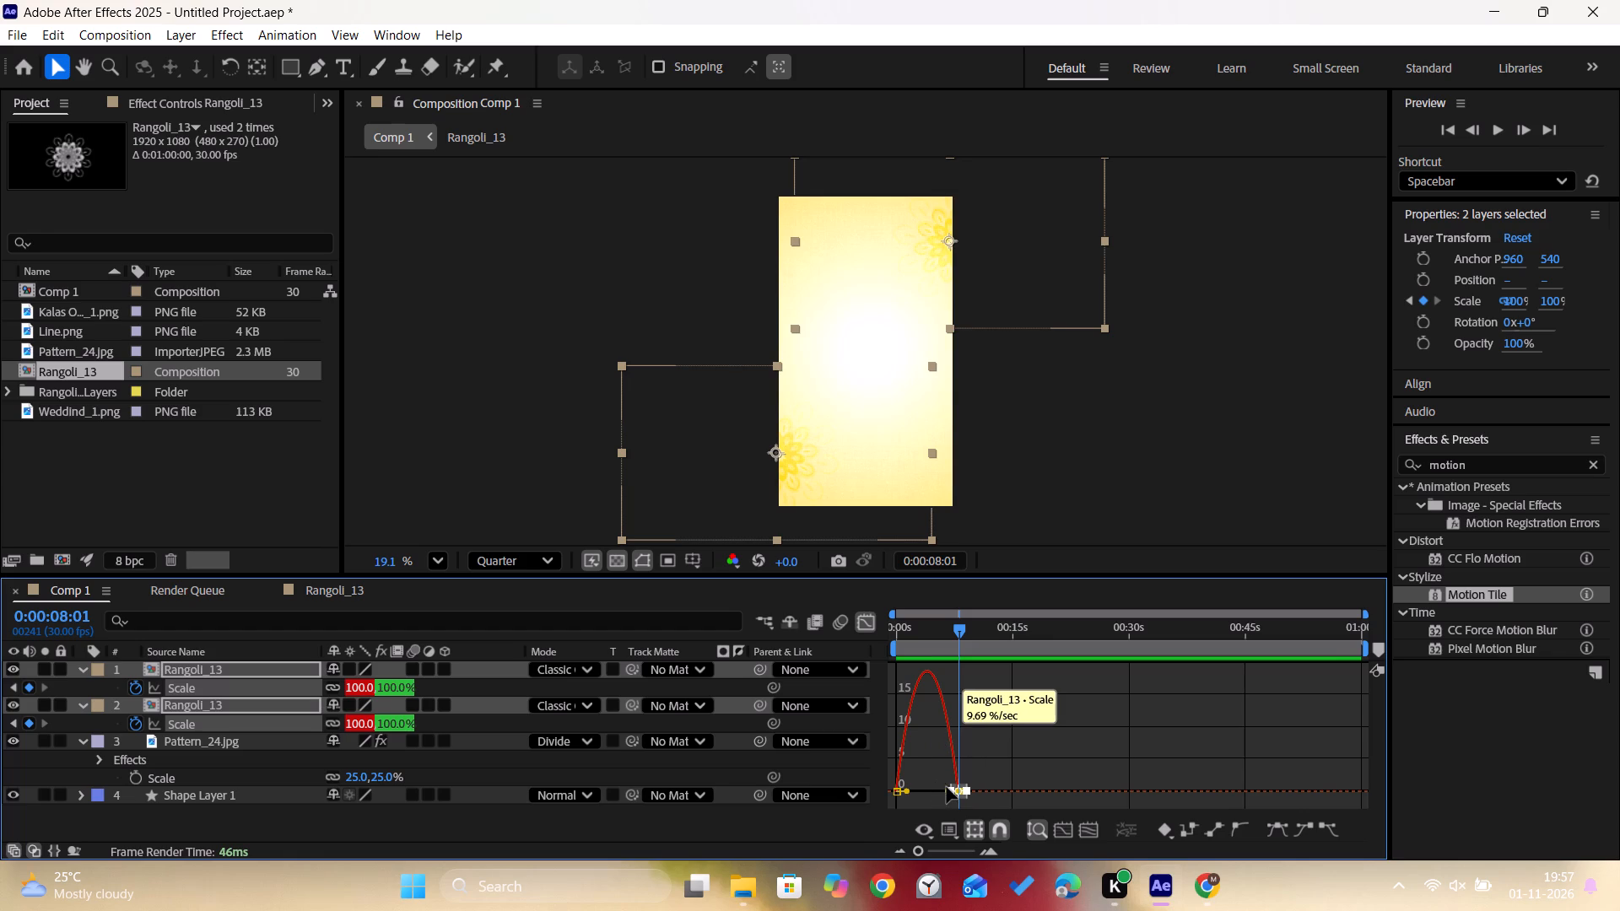
drag(945, 788, 906, 789)
click(899, 789)
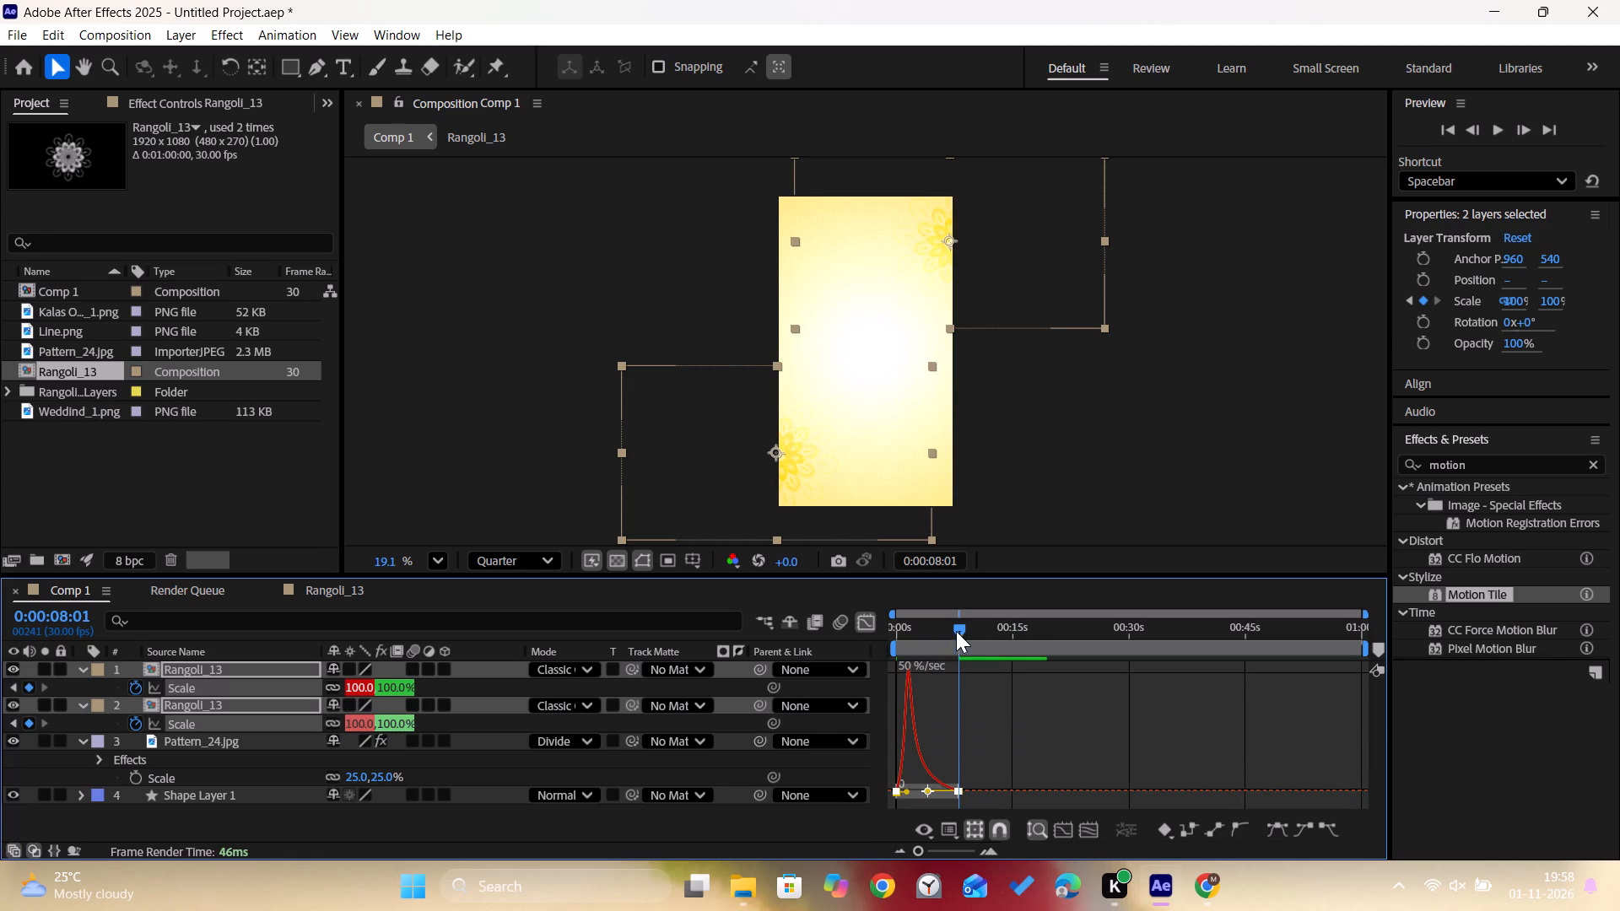
drag(953, 631, 836, 658)
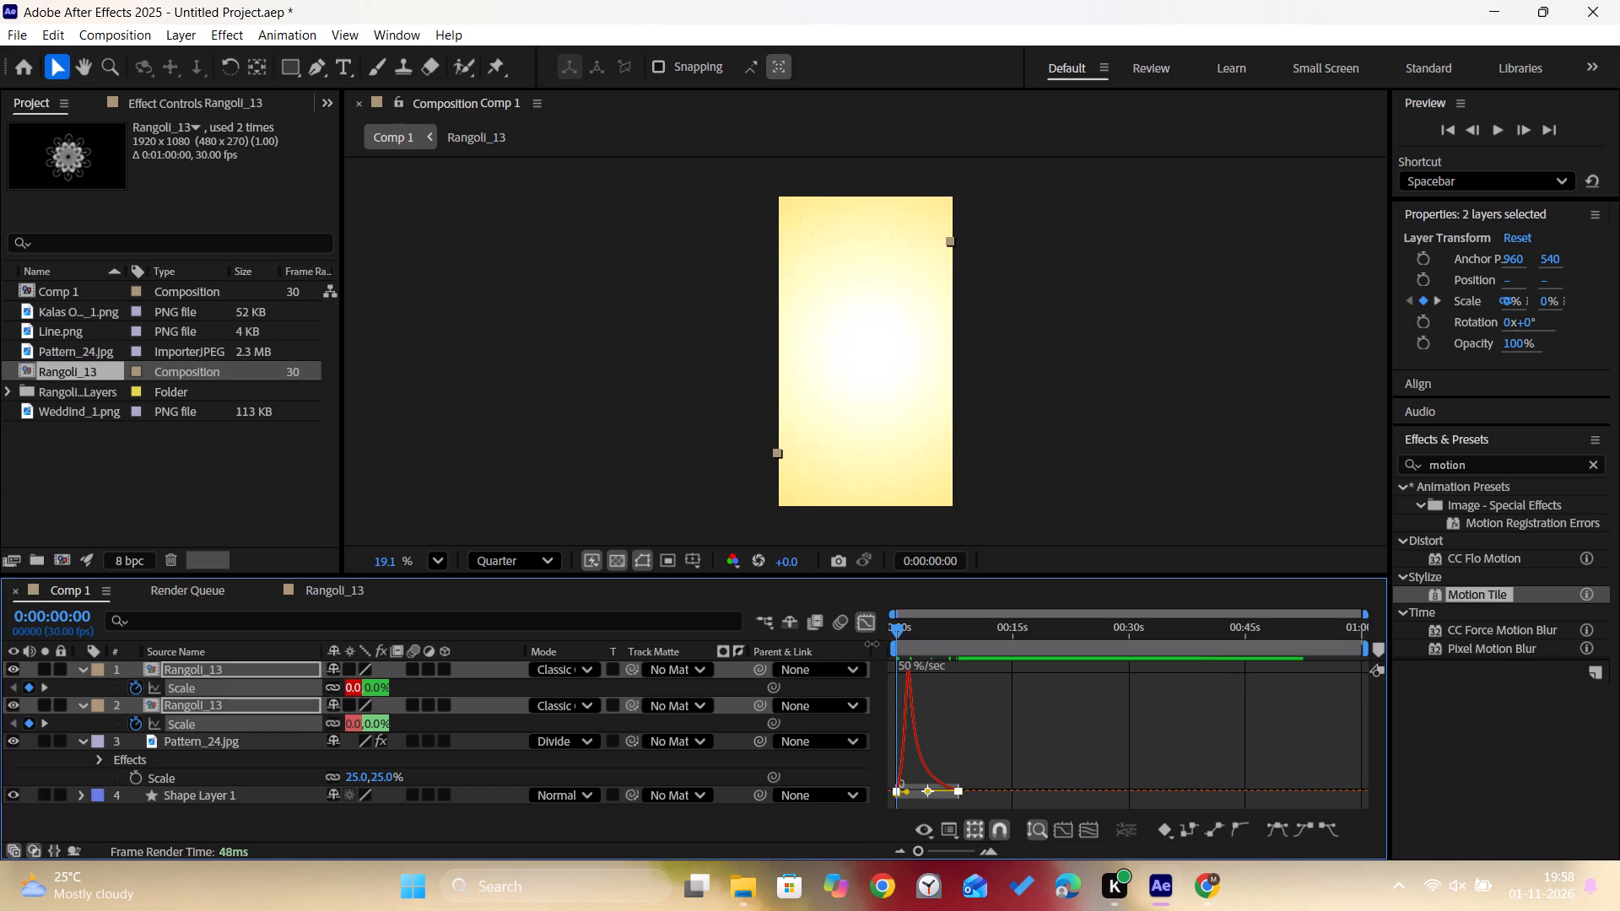
key(space)
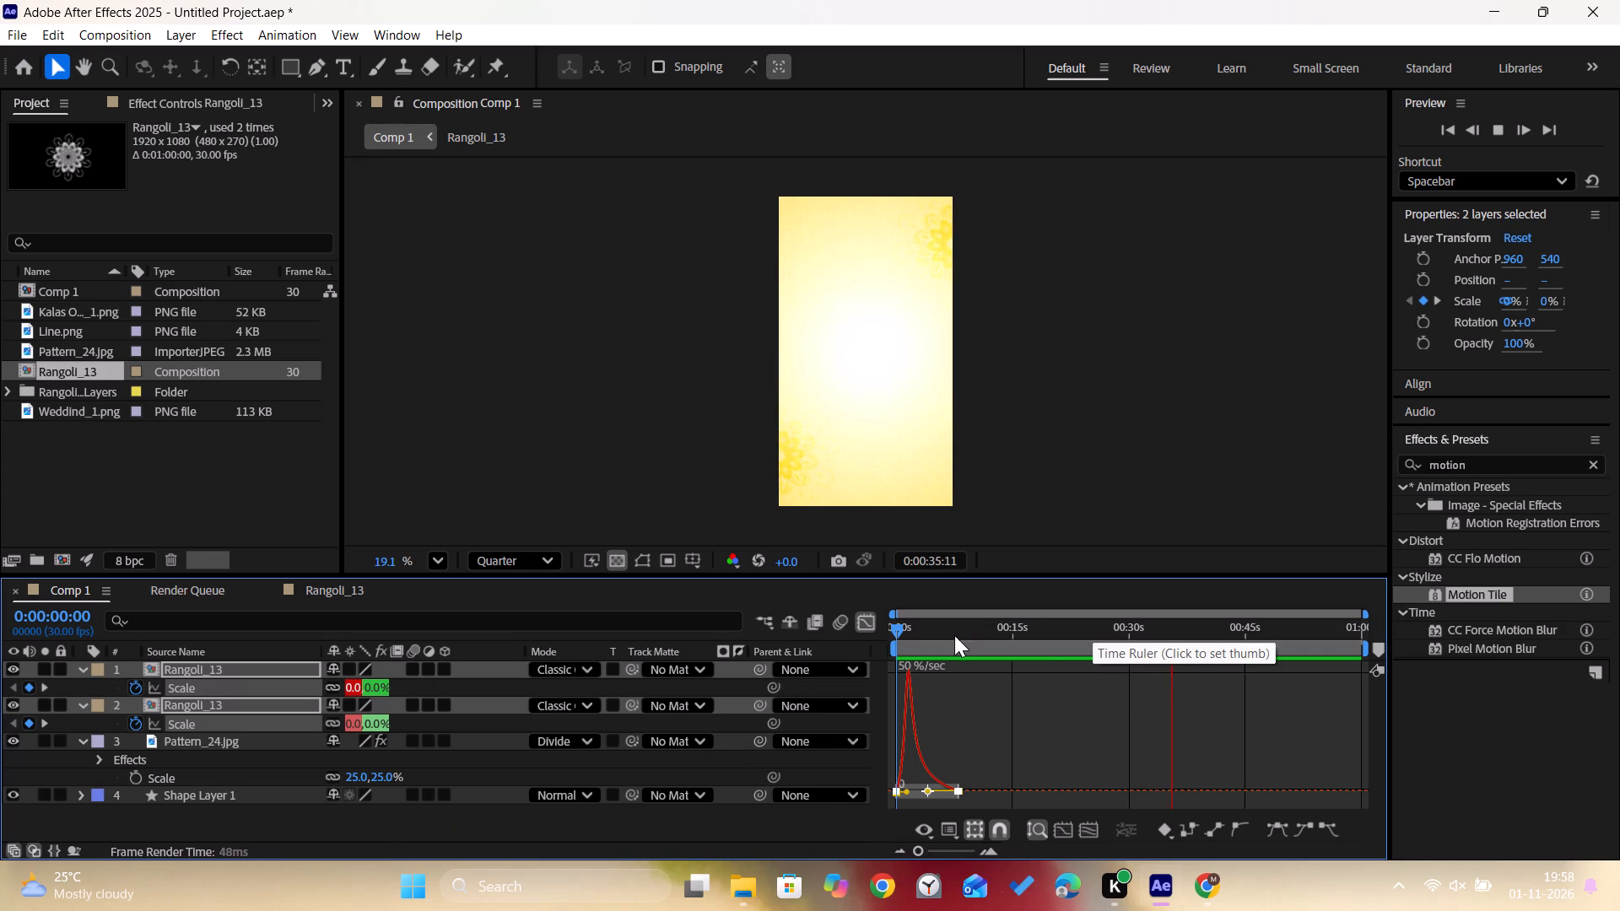
drag(899, 632, 884, 640)
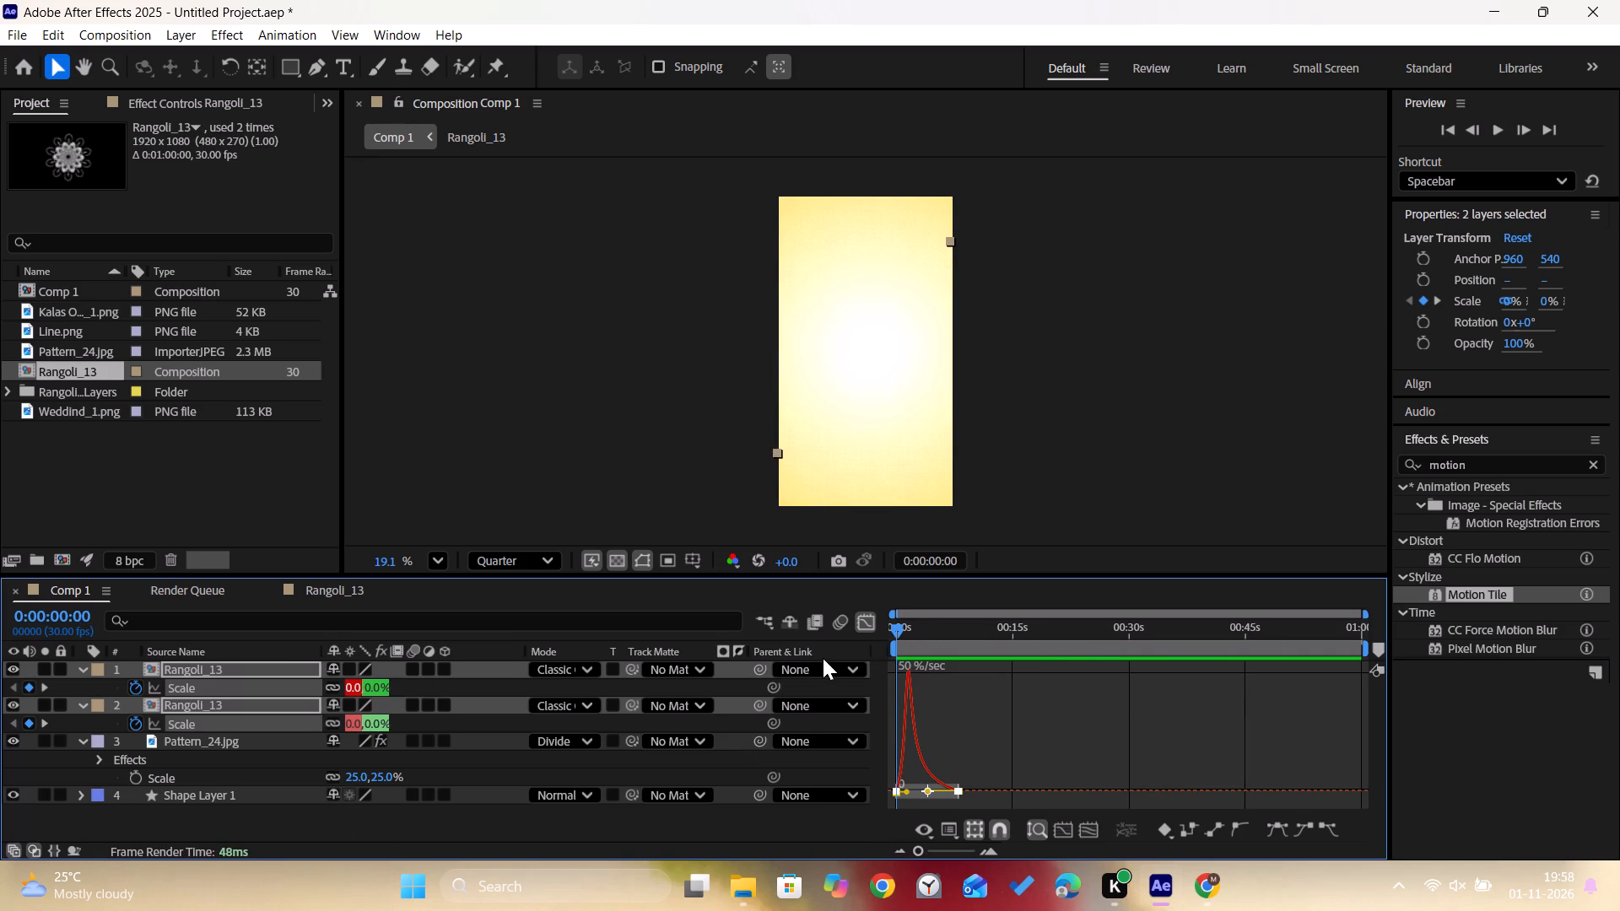
Collapse the rangoli and pattern layers' properties, and add Kalas Outline_1.png to Comp 1 as the top layer.
click(490, 817)
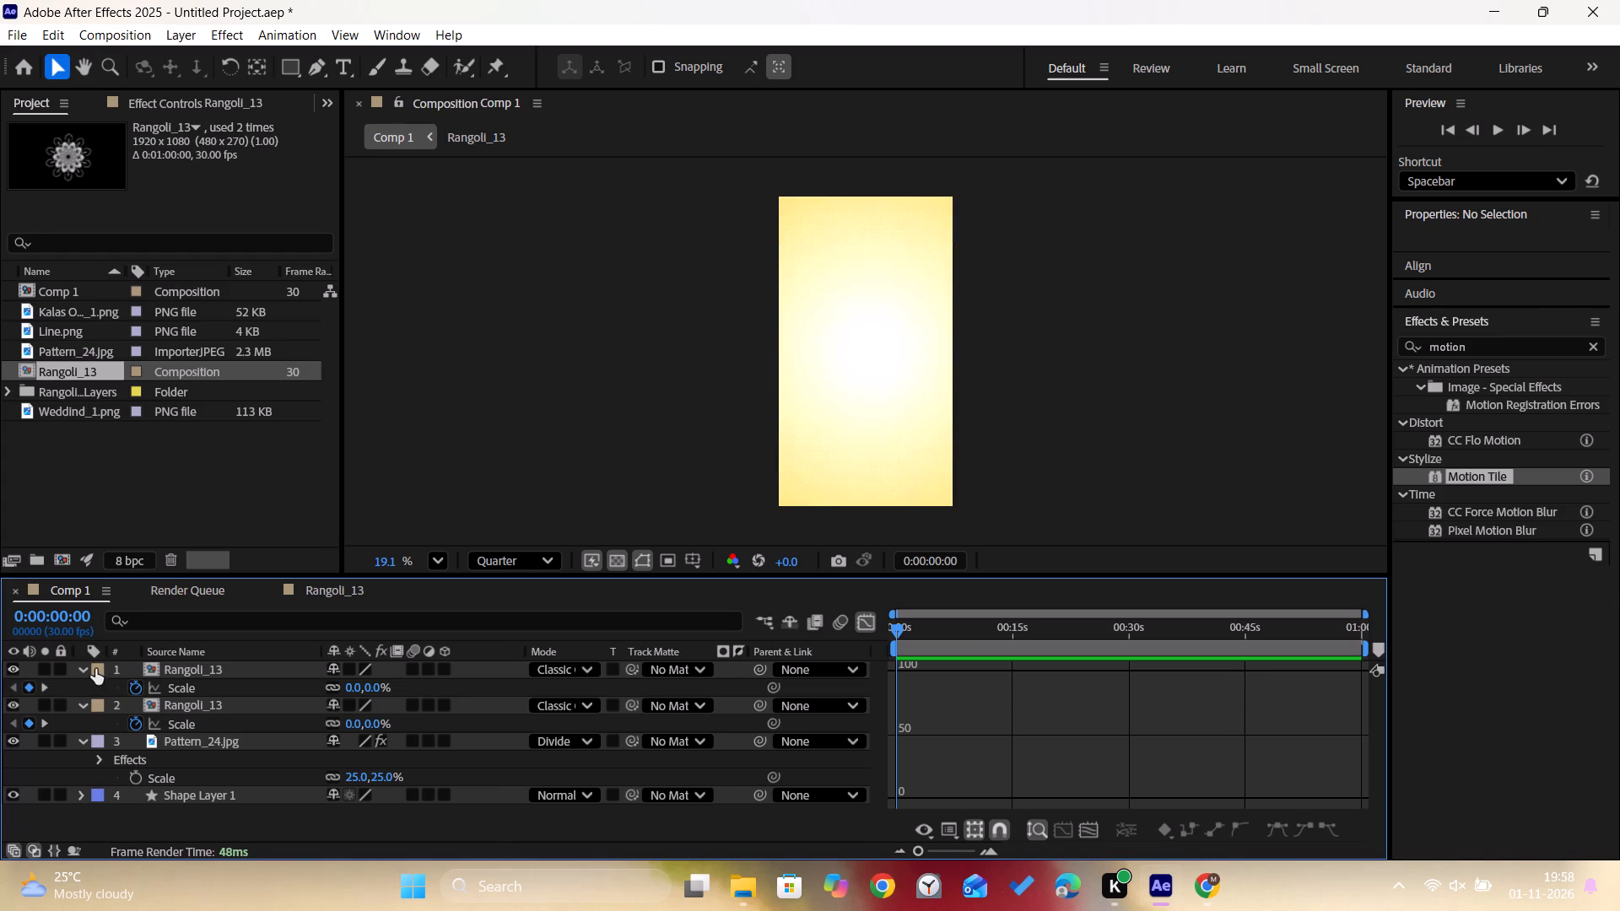
click(85, 669)
click(80, 681)
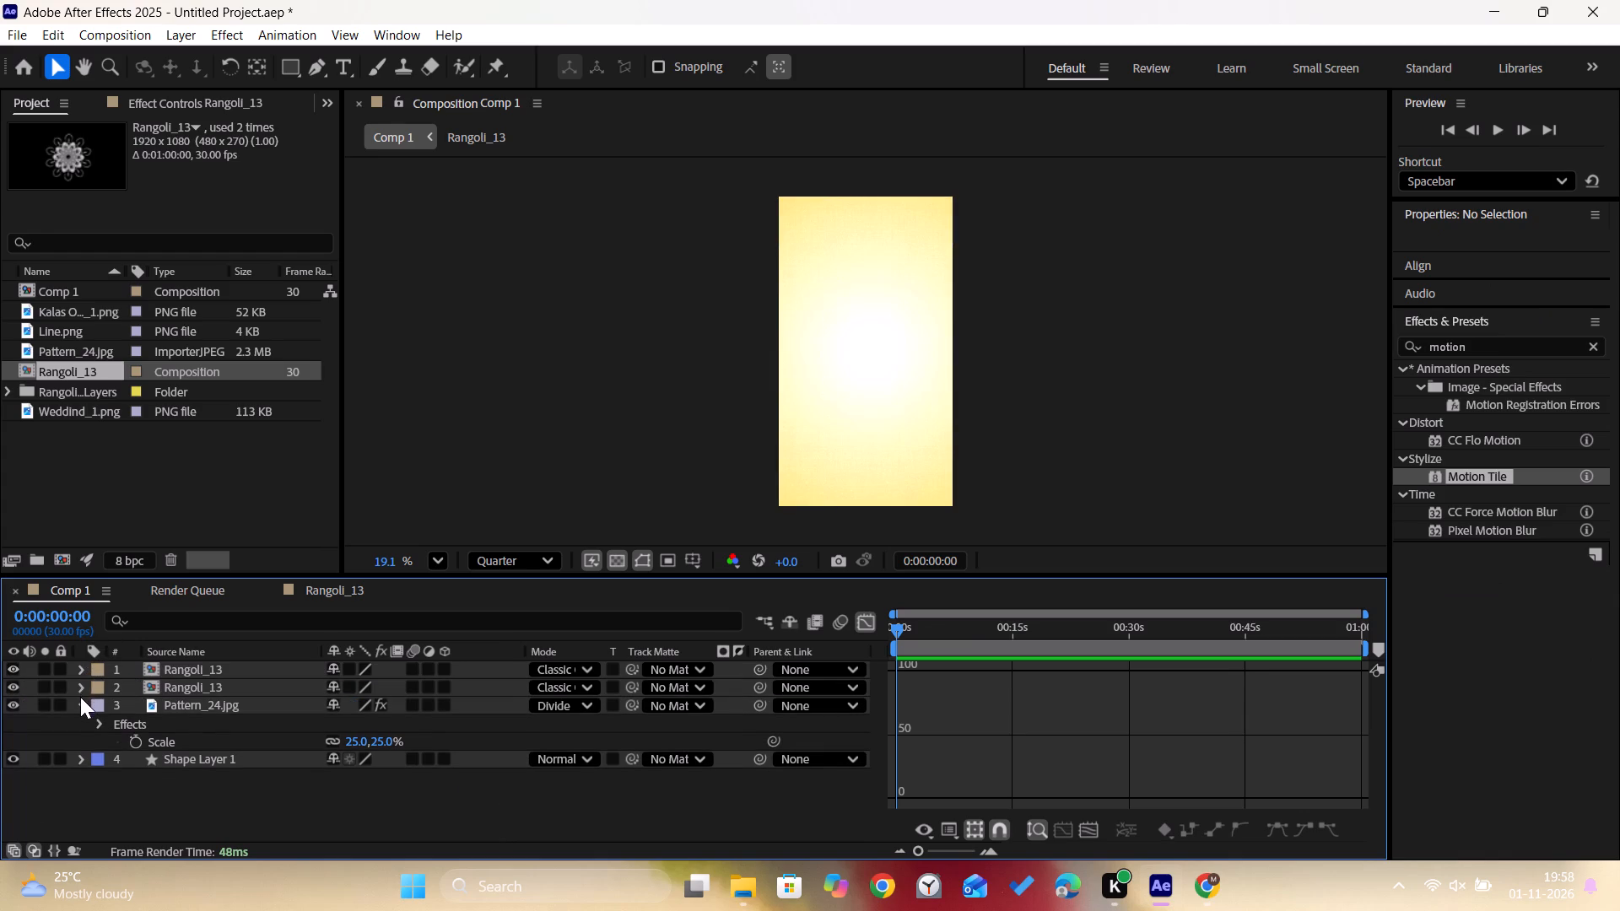
click(78, 700)
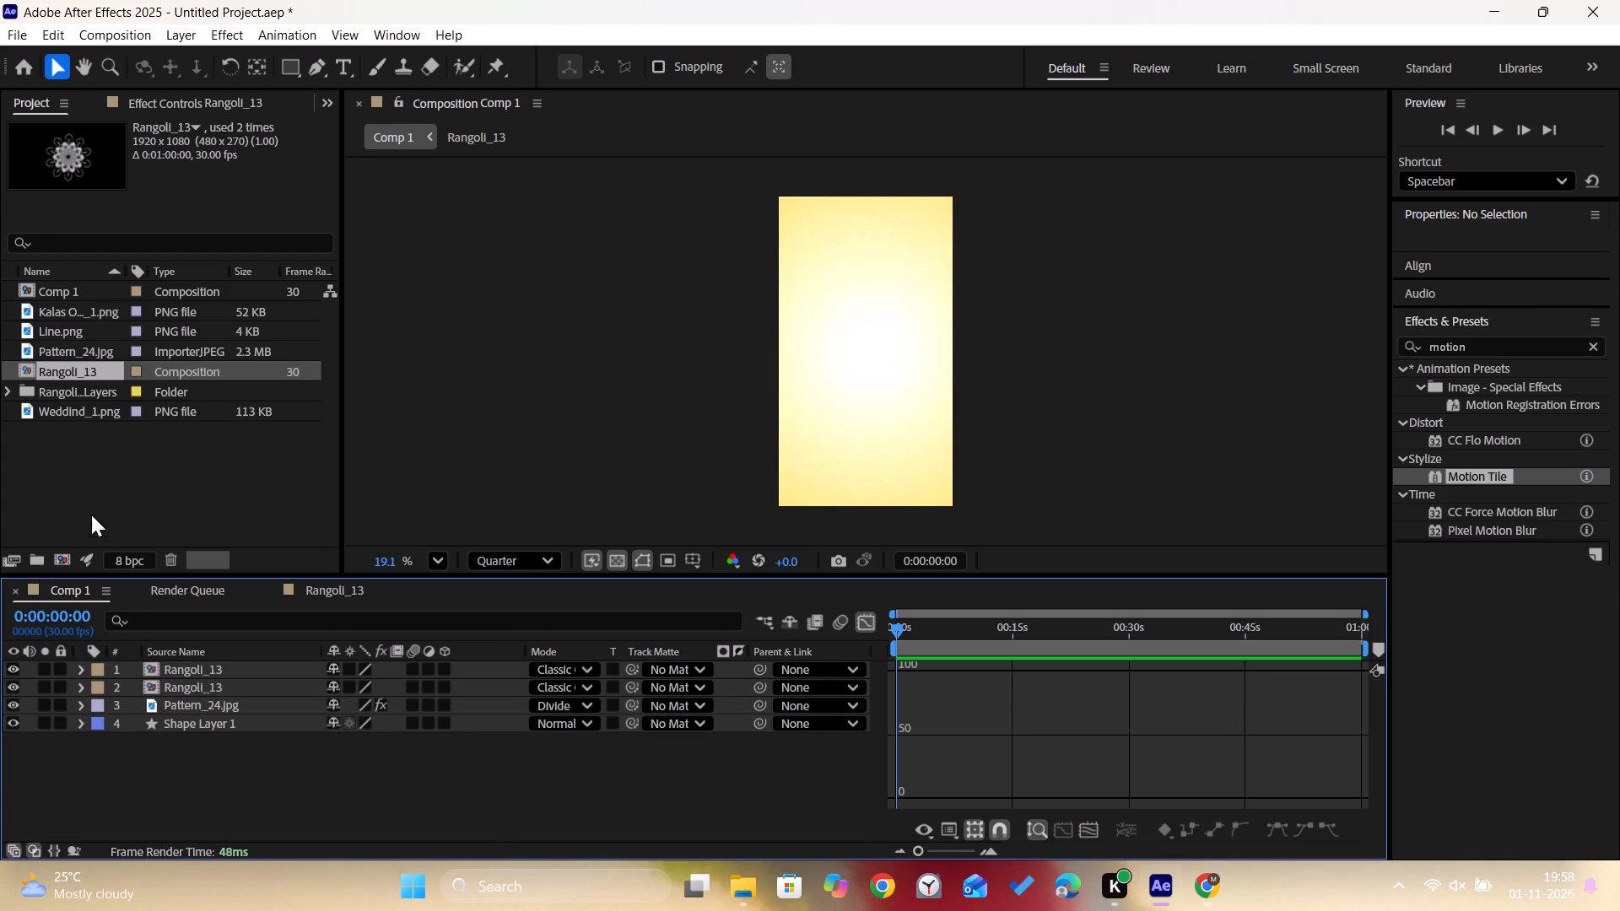
click(77, 473)
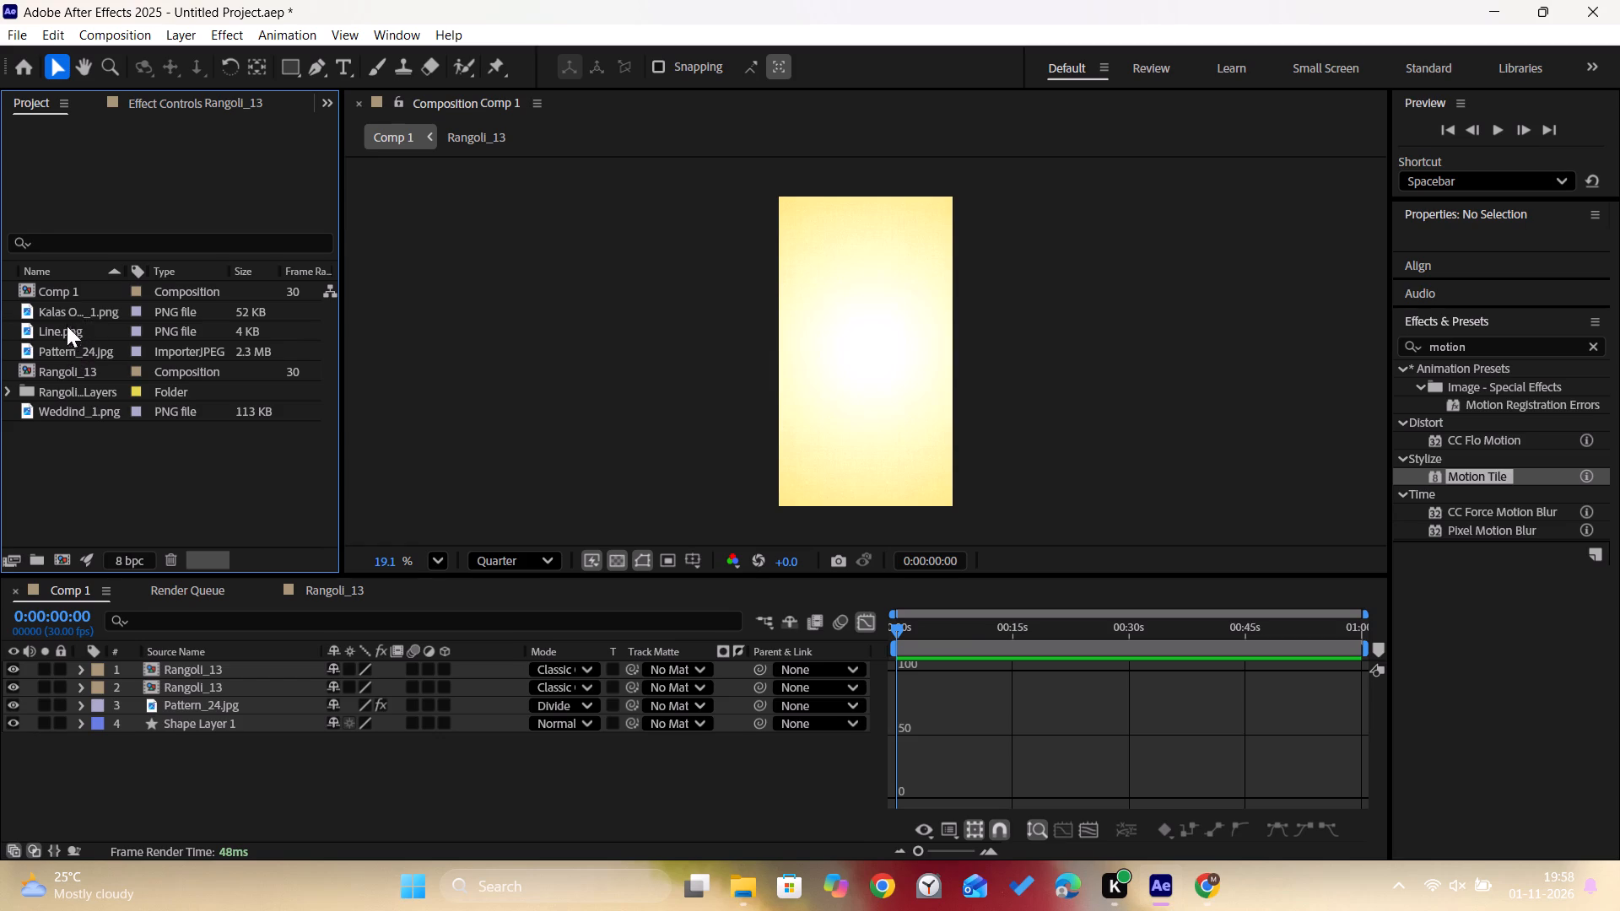
drag(67, 312, 143, 581)
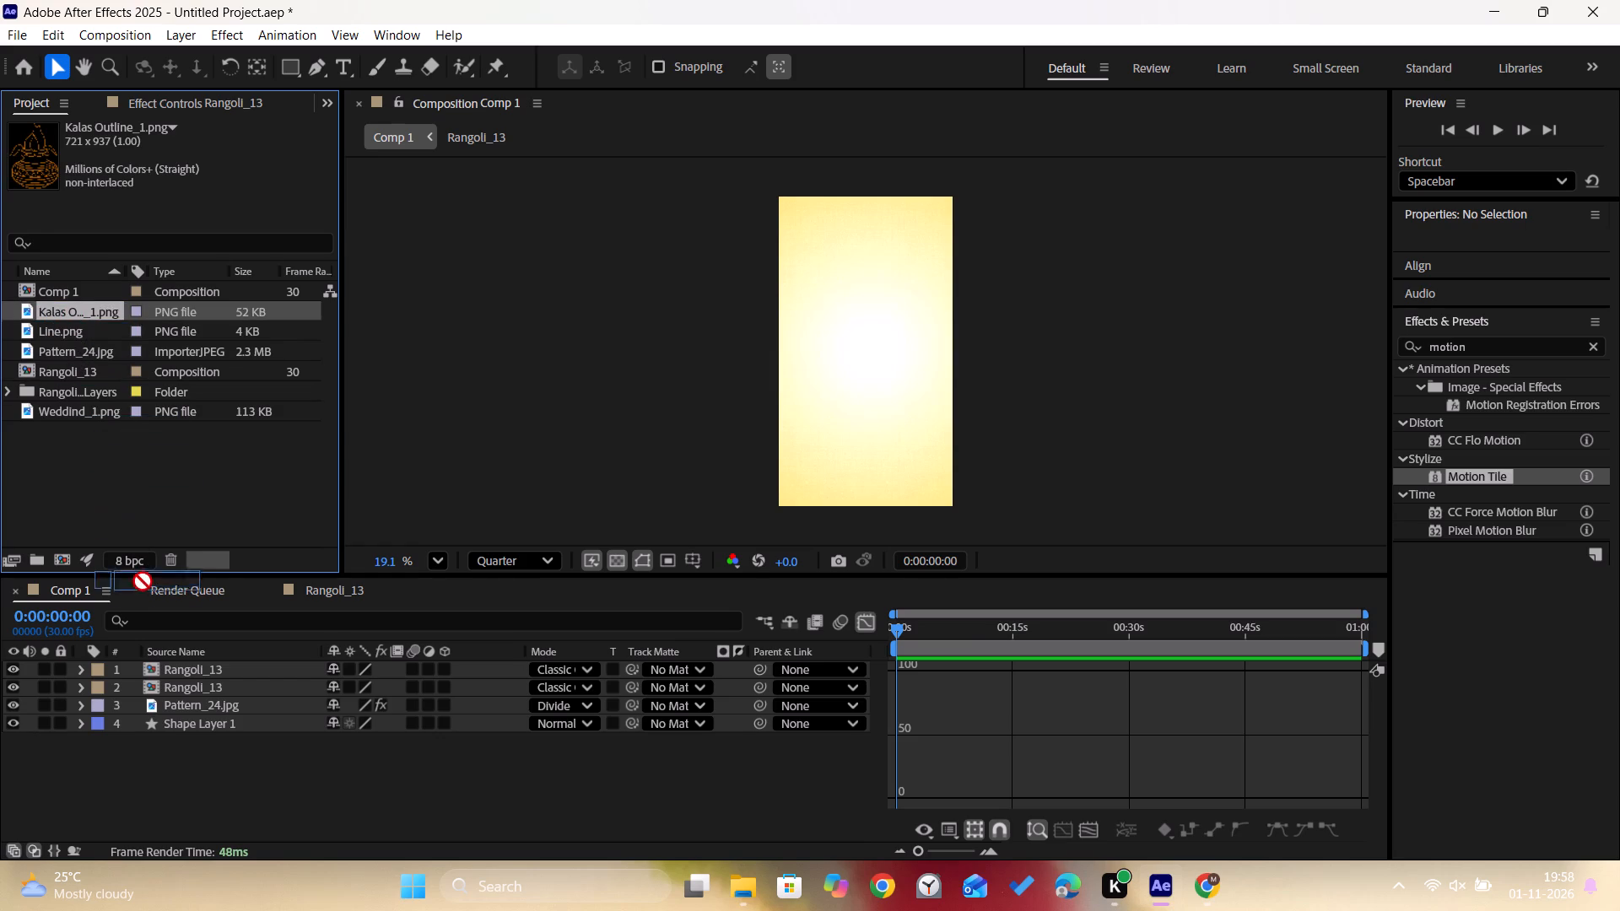
drag(143, 581, 142, 665)
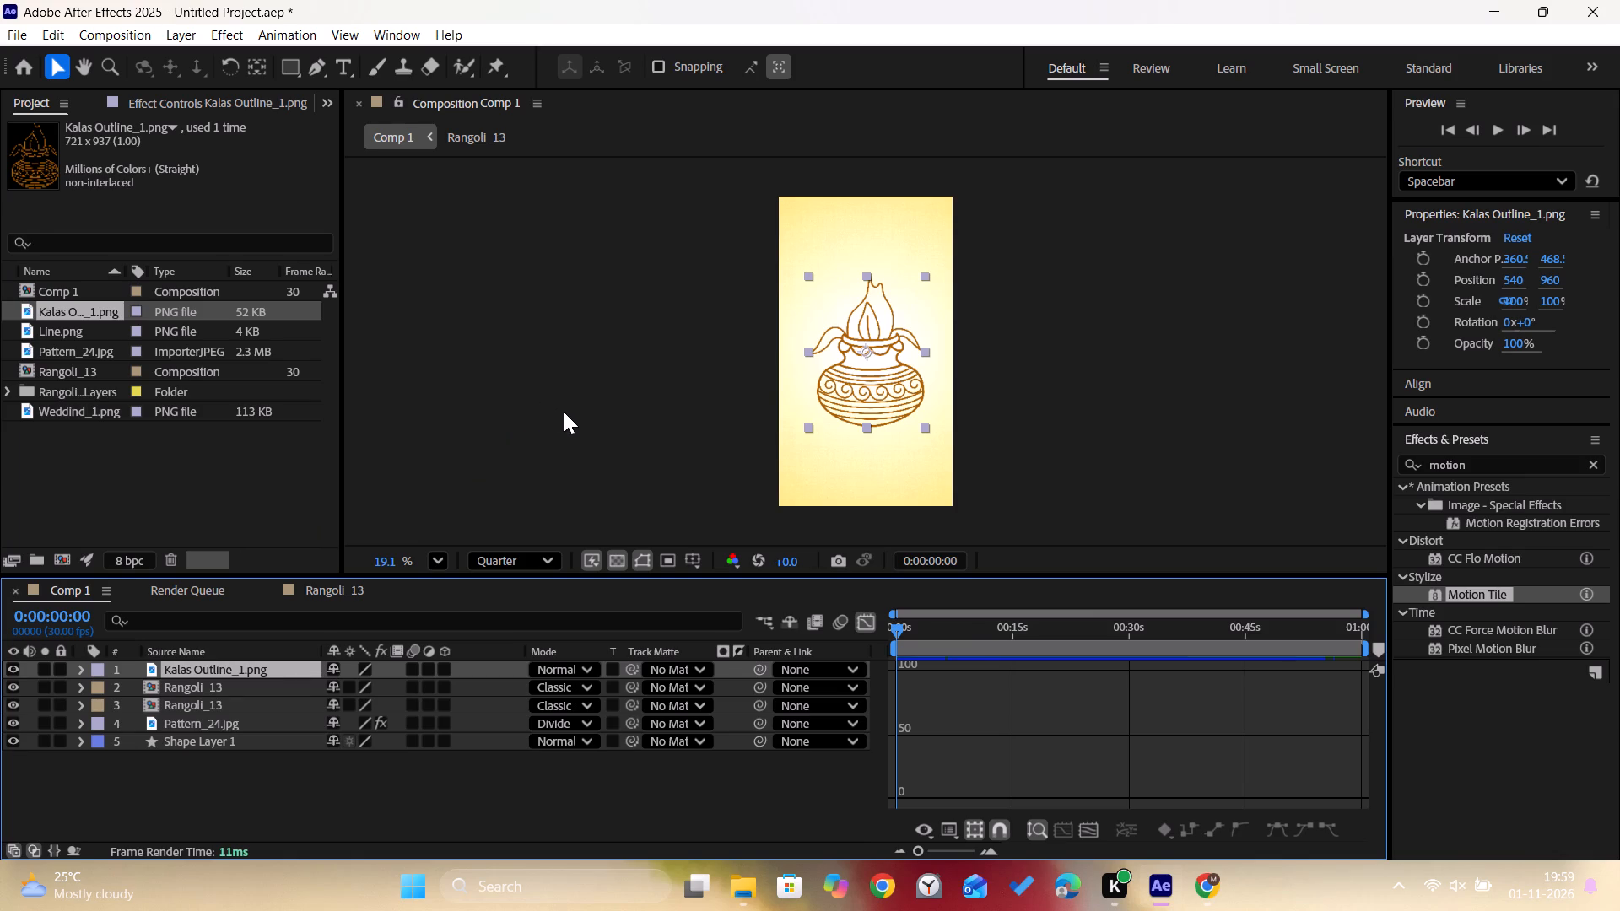
Reveal only the Scale property of the Kalas Outline_1.png layer in the Comp 1 timeline.
key(s)
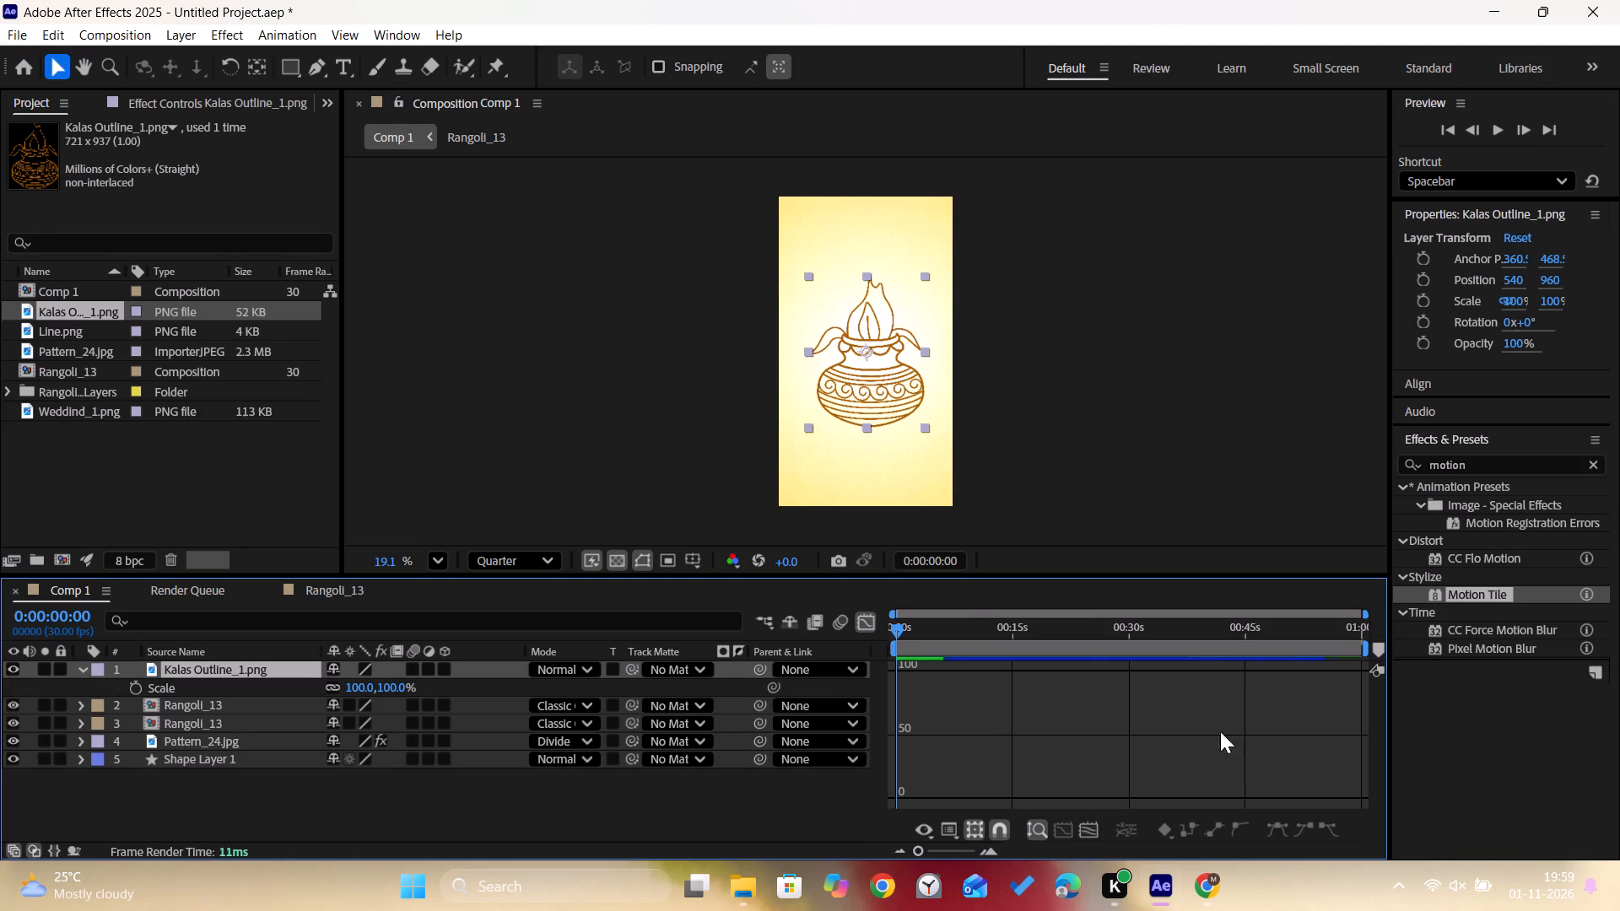
drag(909, 849, 932, 853)
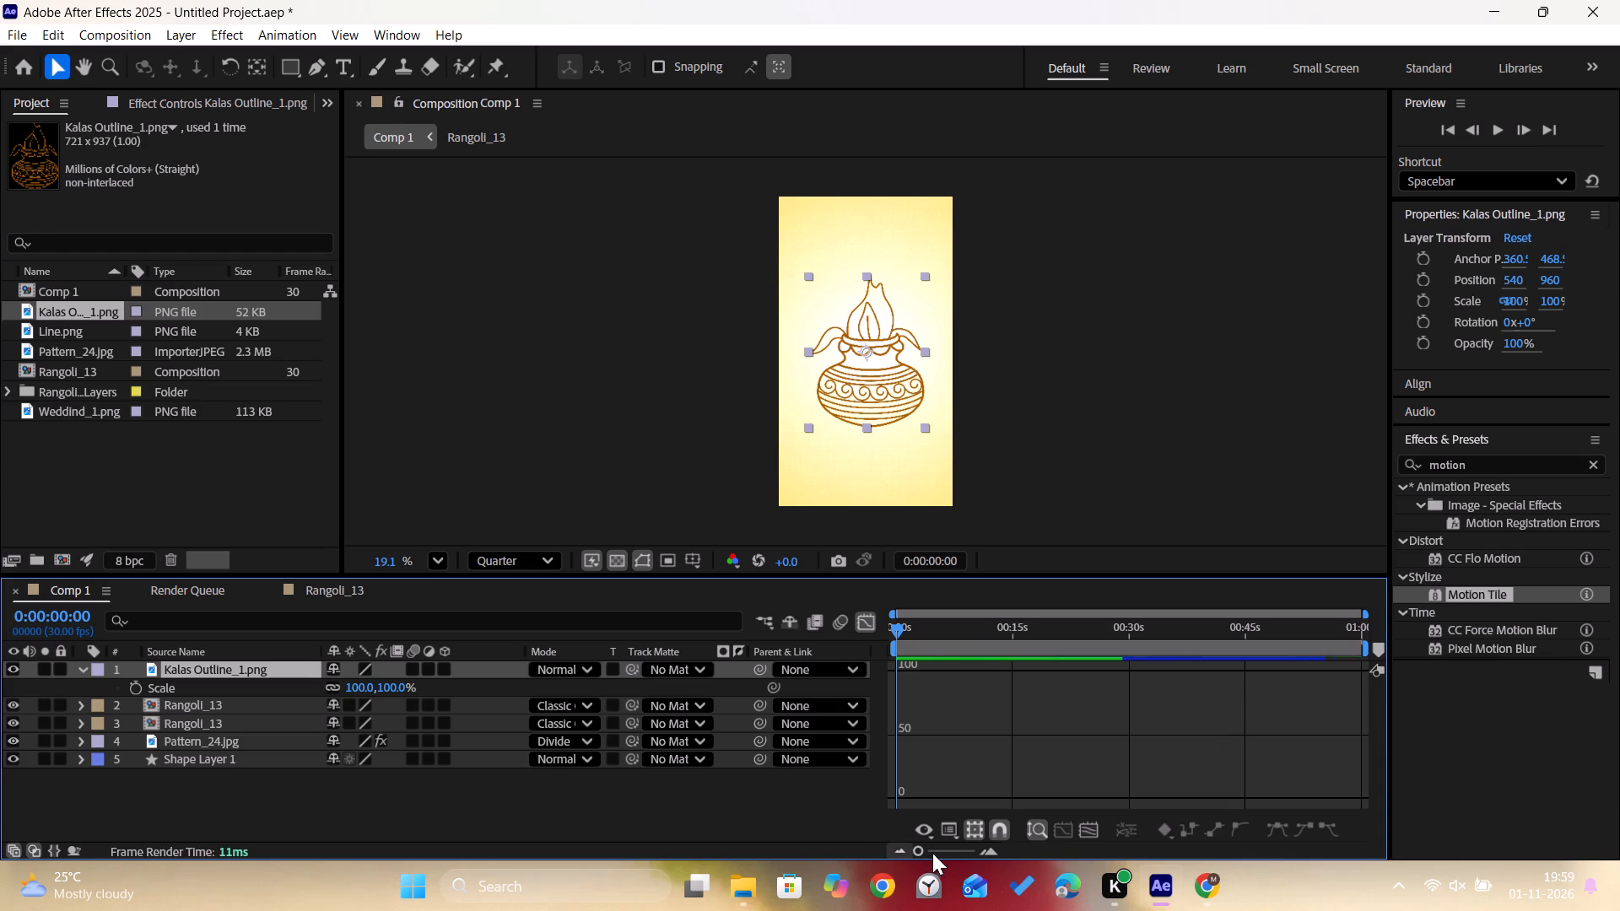
drag(932, 853, 933, 853)
drag(919, 846, 828, 862)
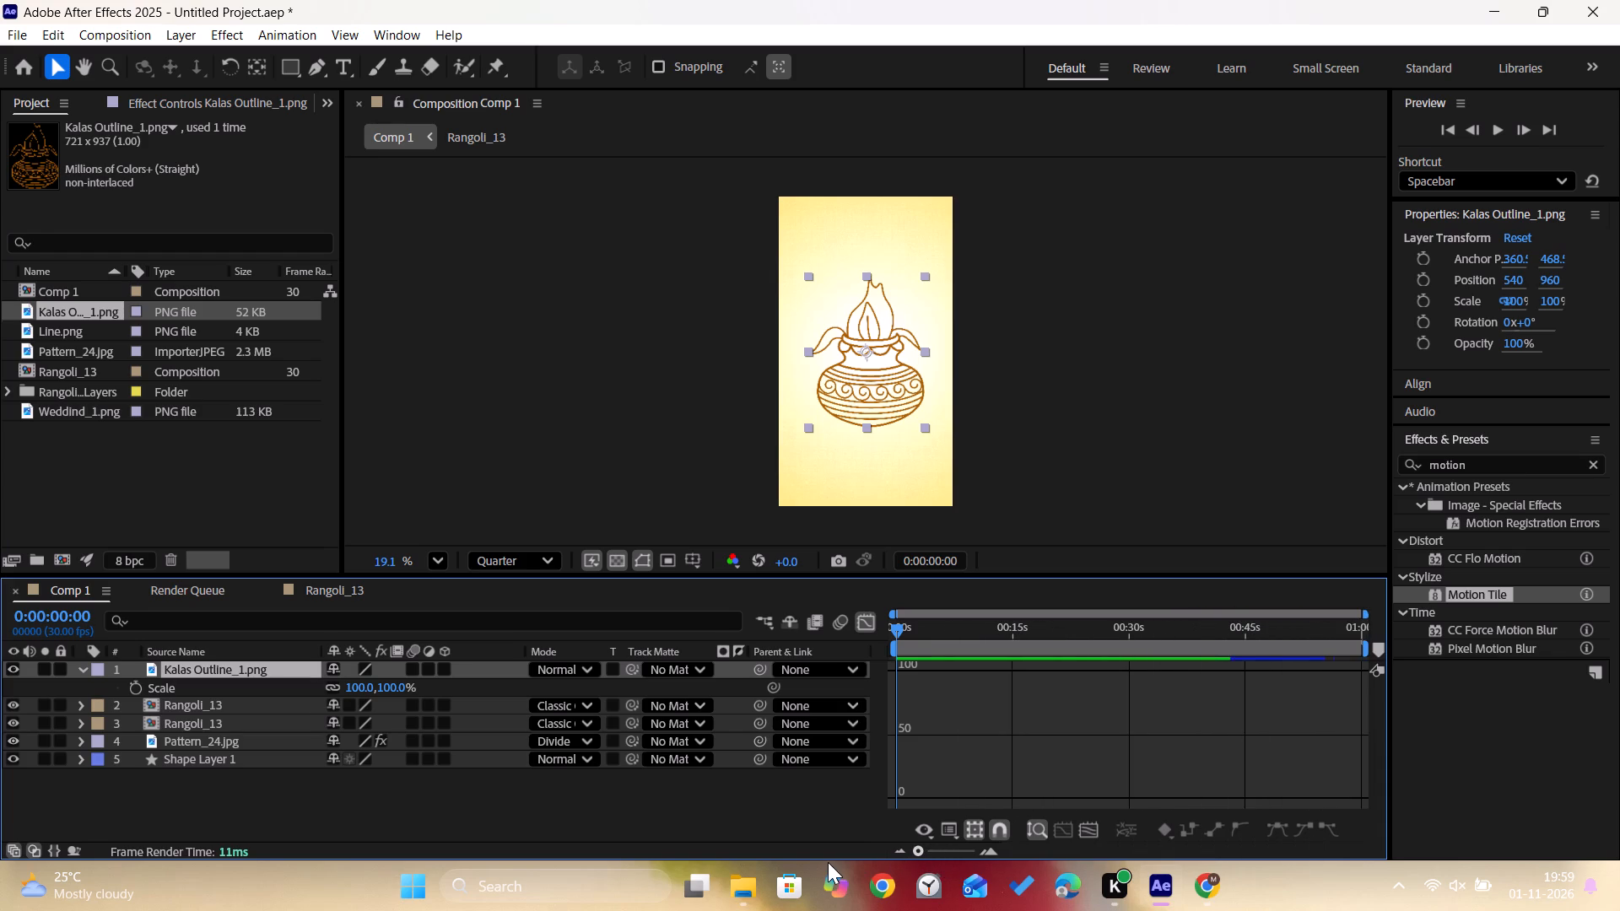
drag(828, 862, 826, 862)
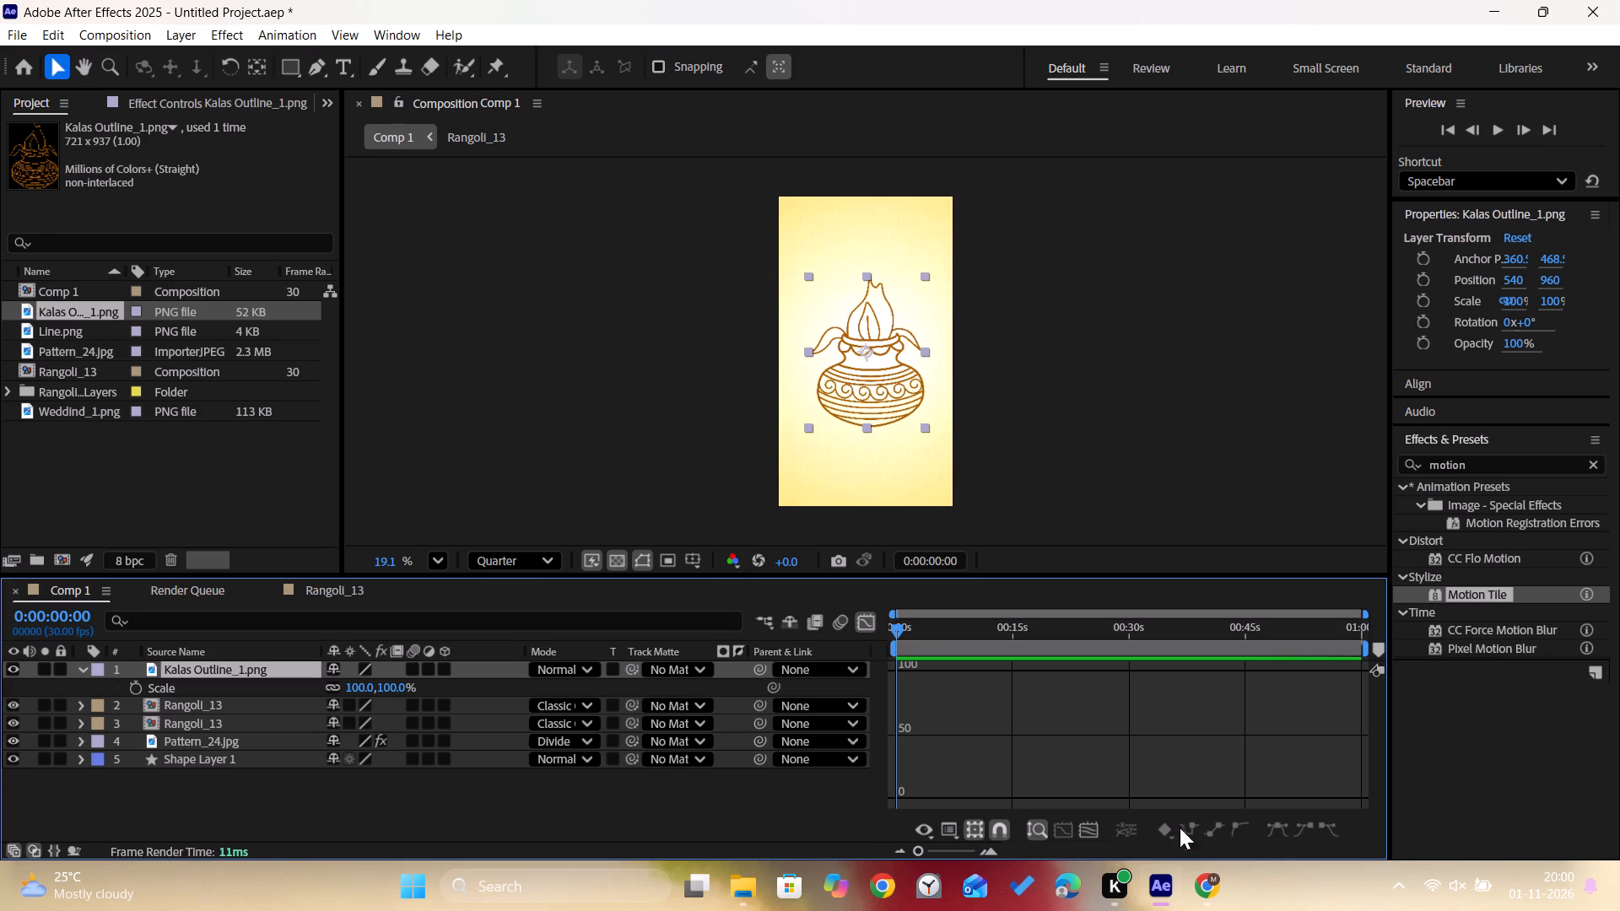
drag(923, 850, 937, 856)
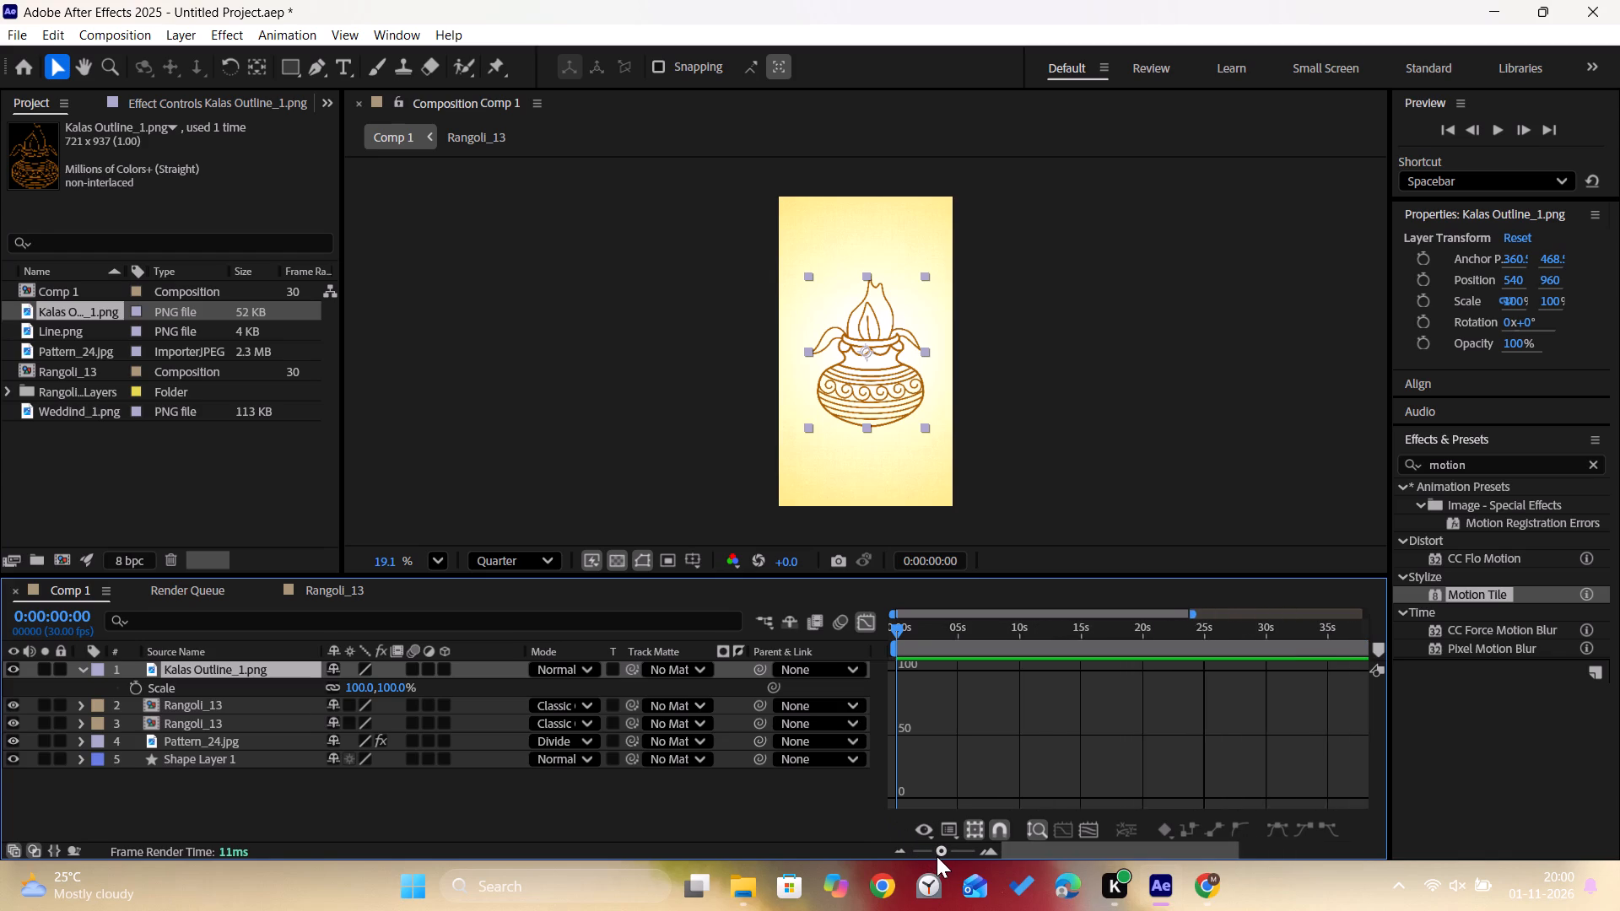
drag(937, 856, 952, 872)
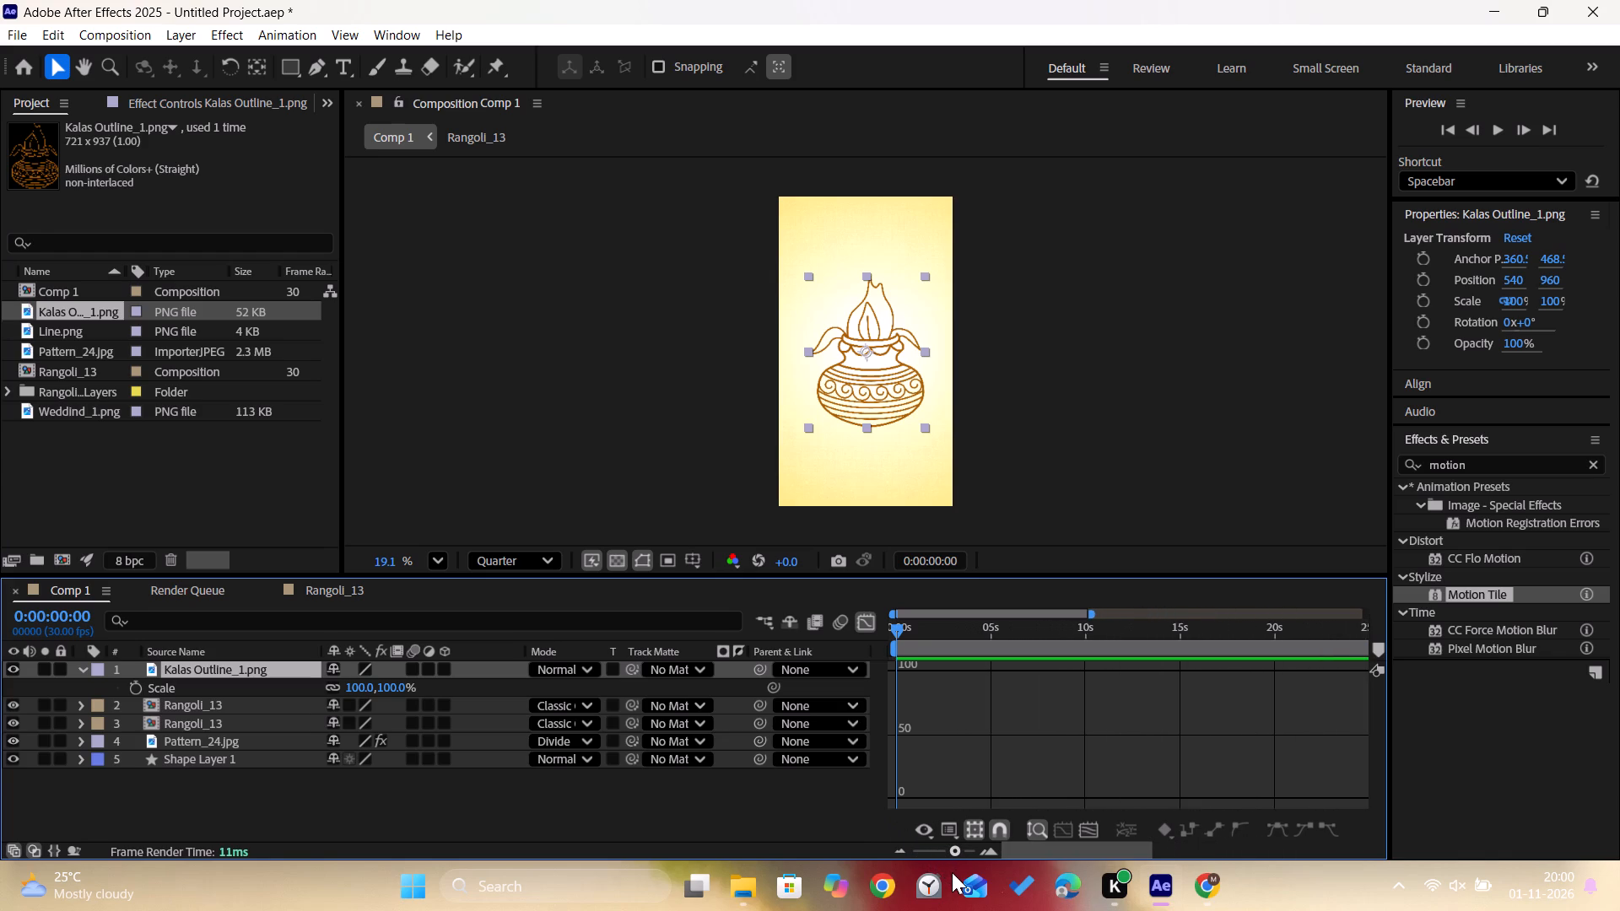
drag(952, 872, 962, 872)
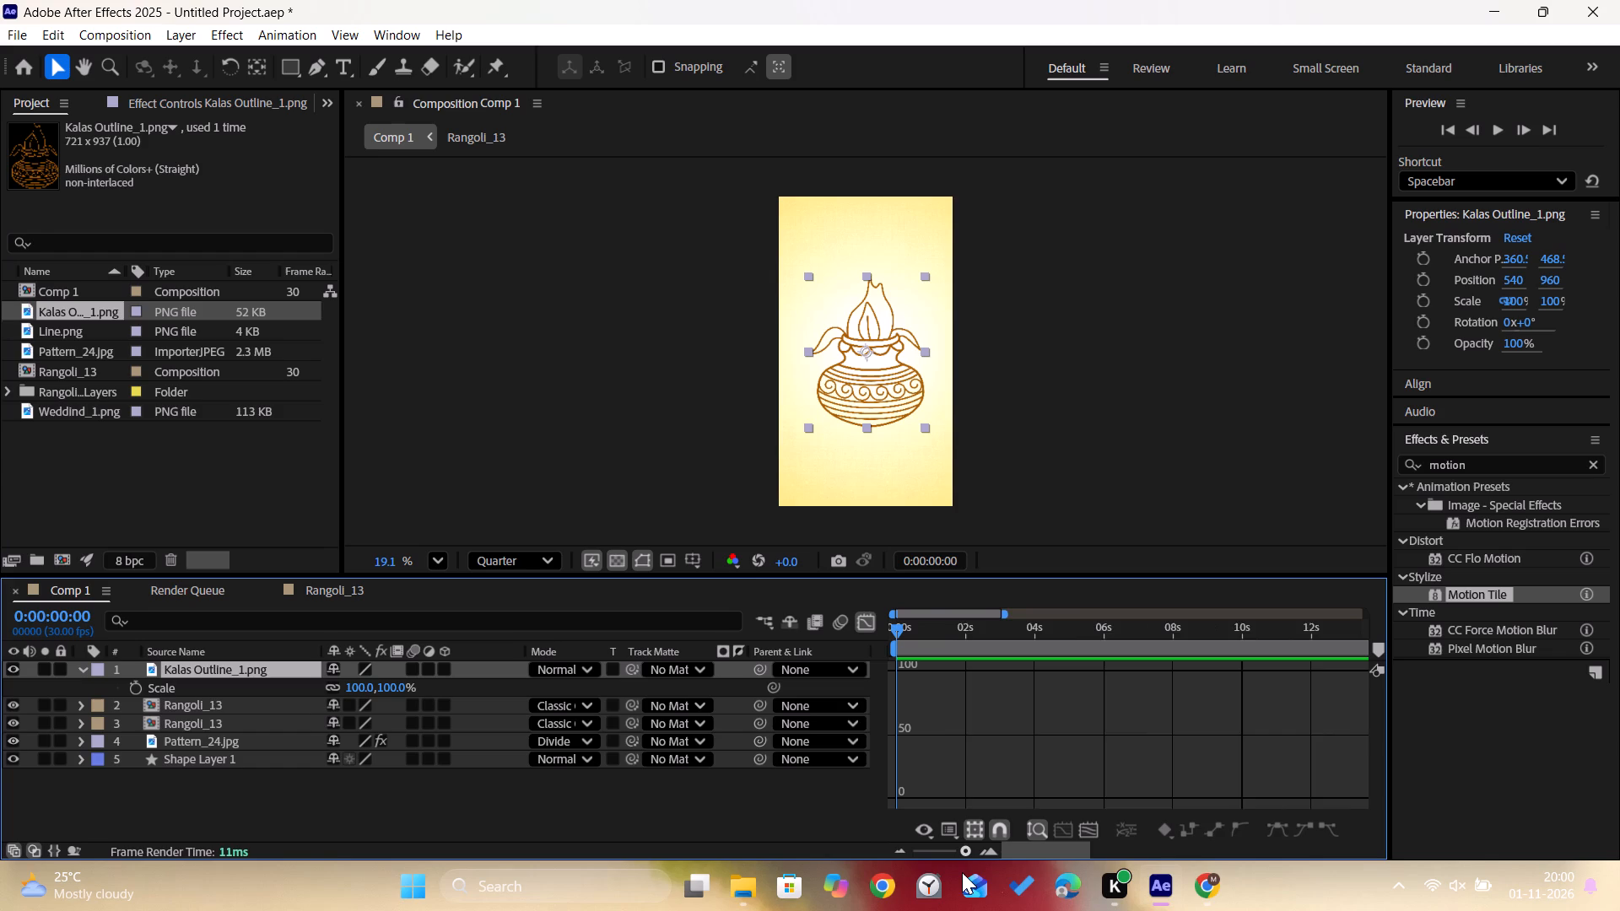
drag(962, 872, 965, 870)
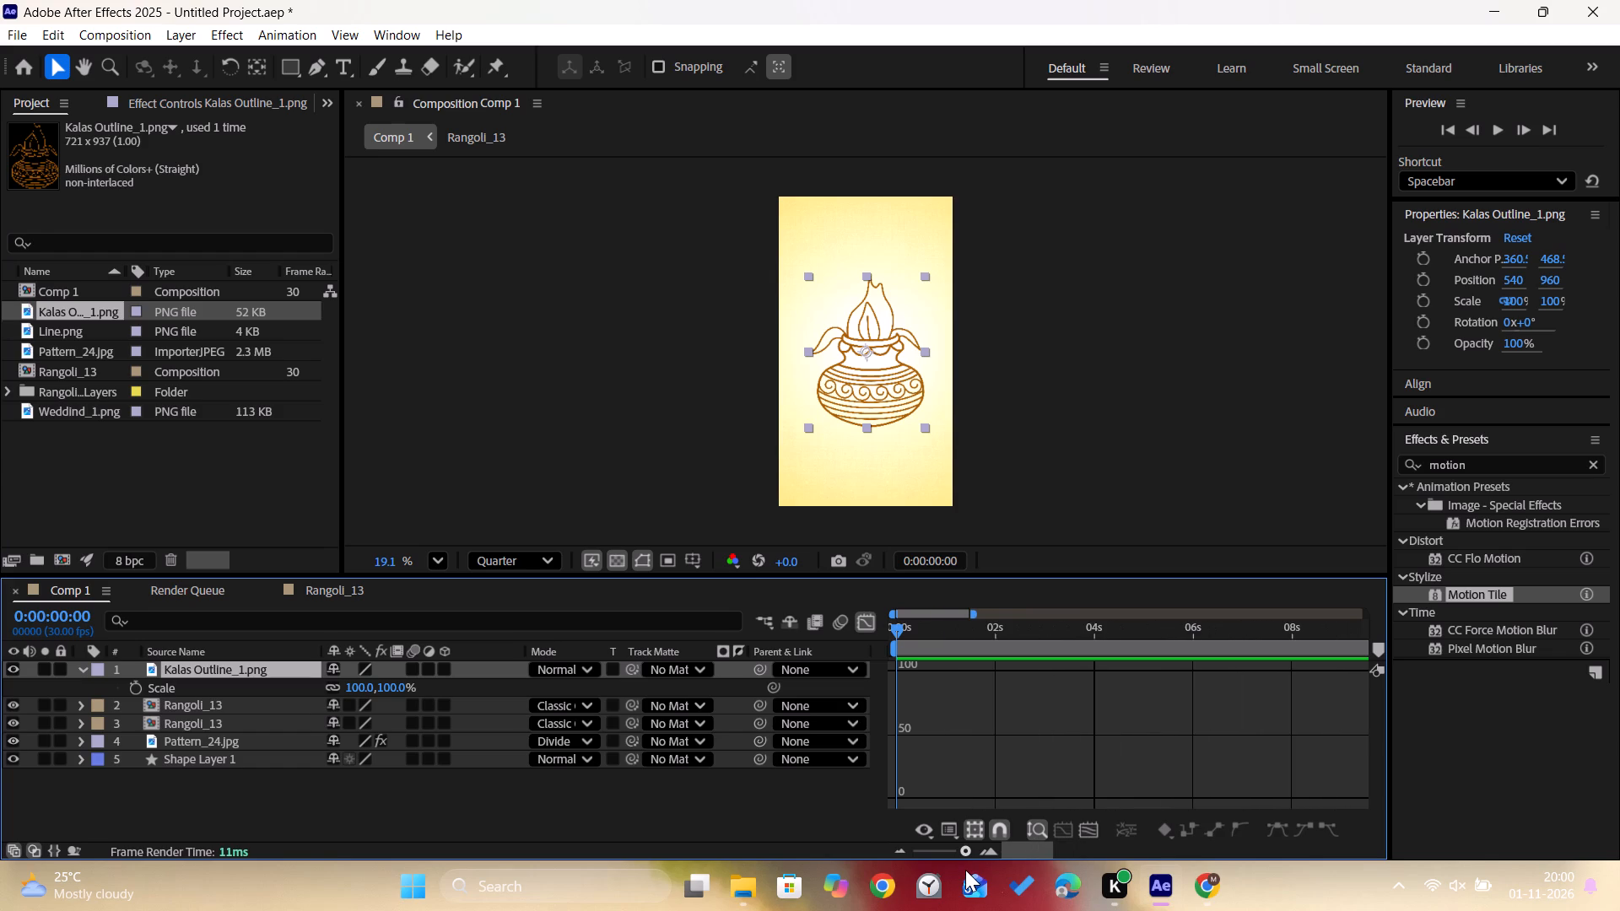
drag(965, 870, 968, 870)
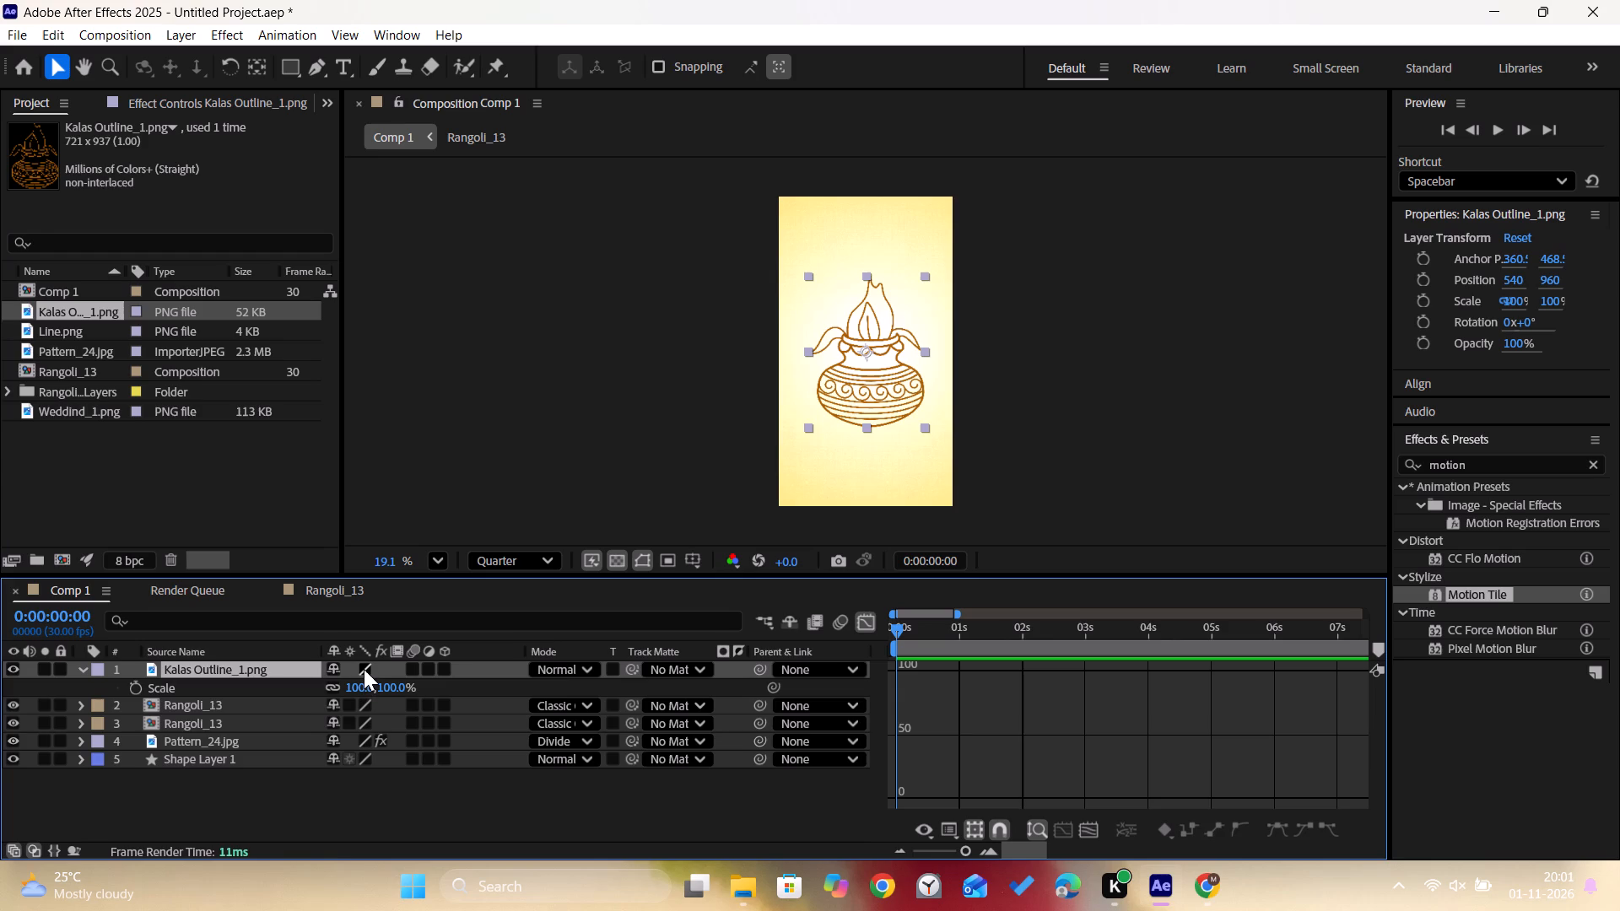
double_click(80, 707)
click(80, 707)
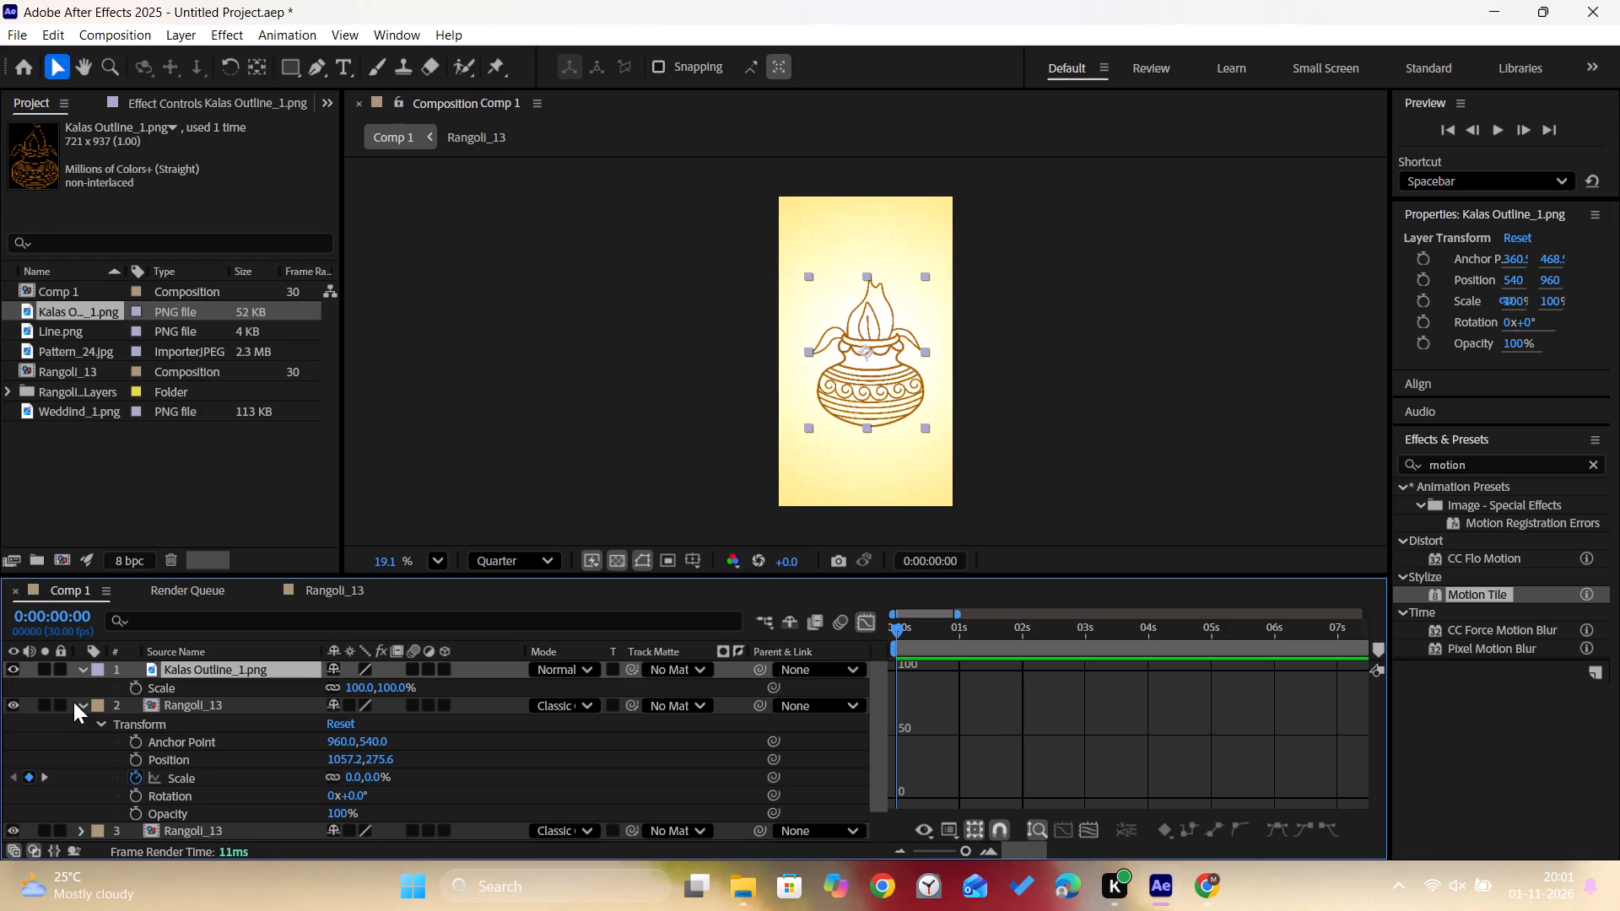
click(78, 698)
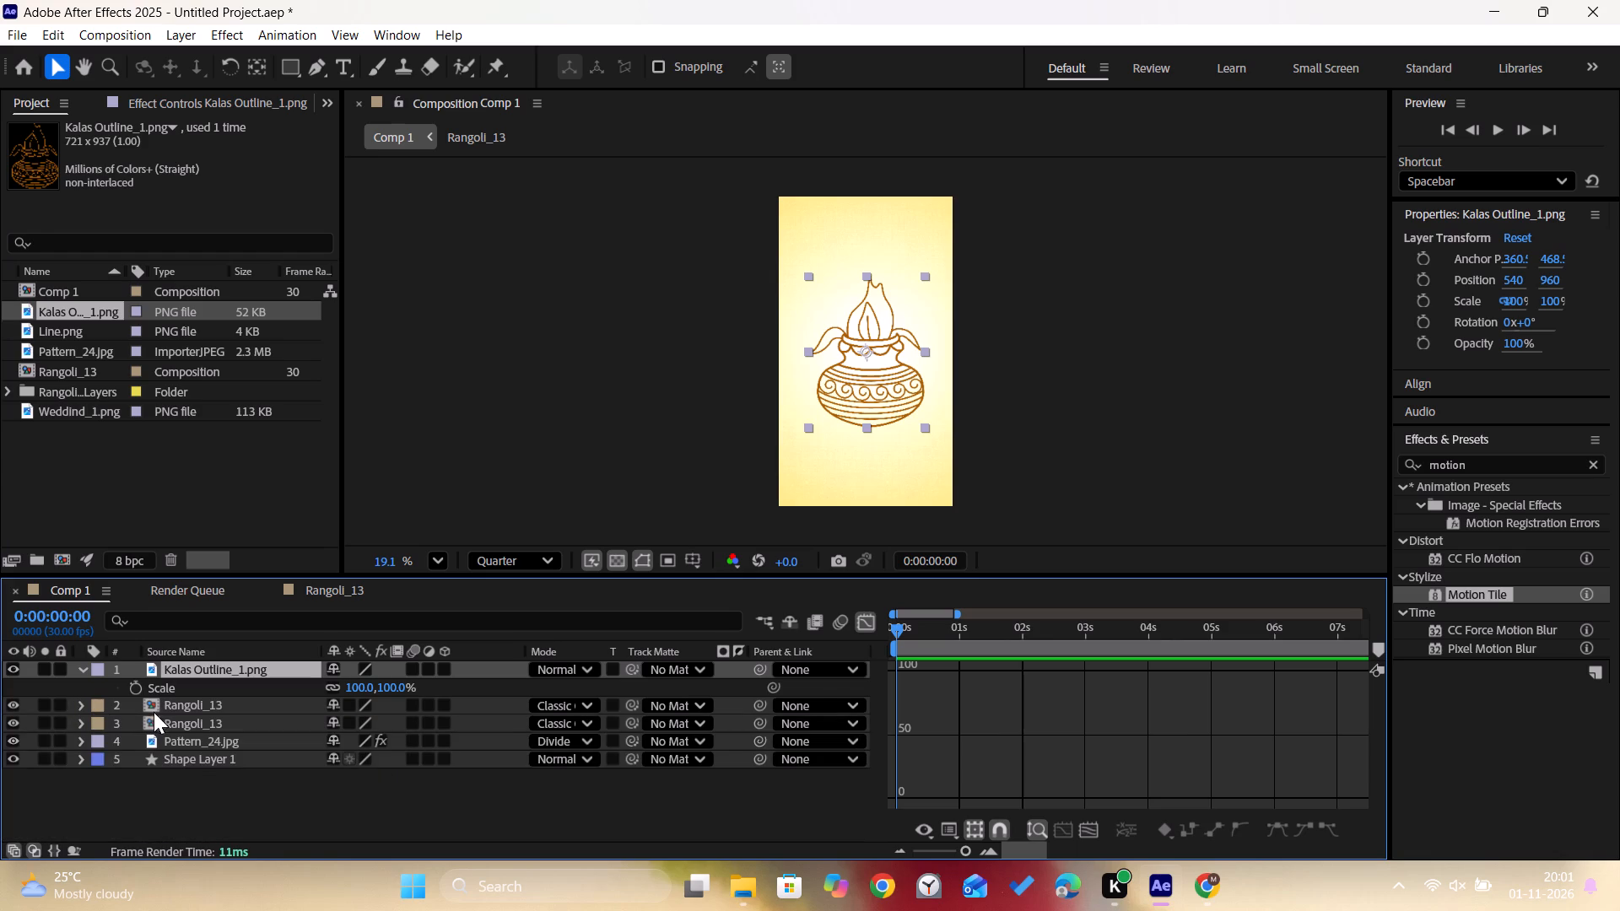
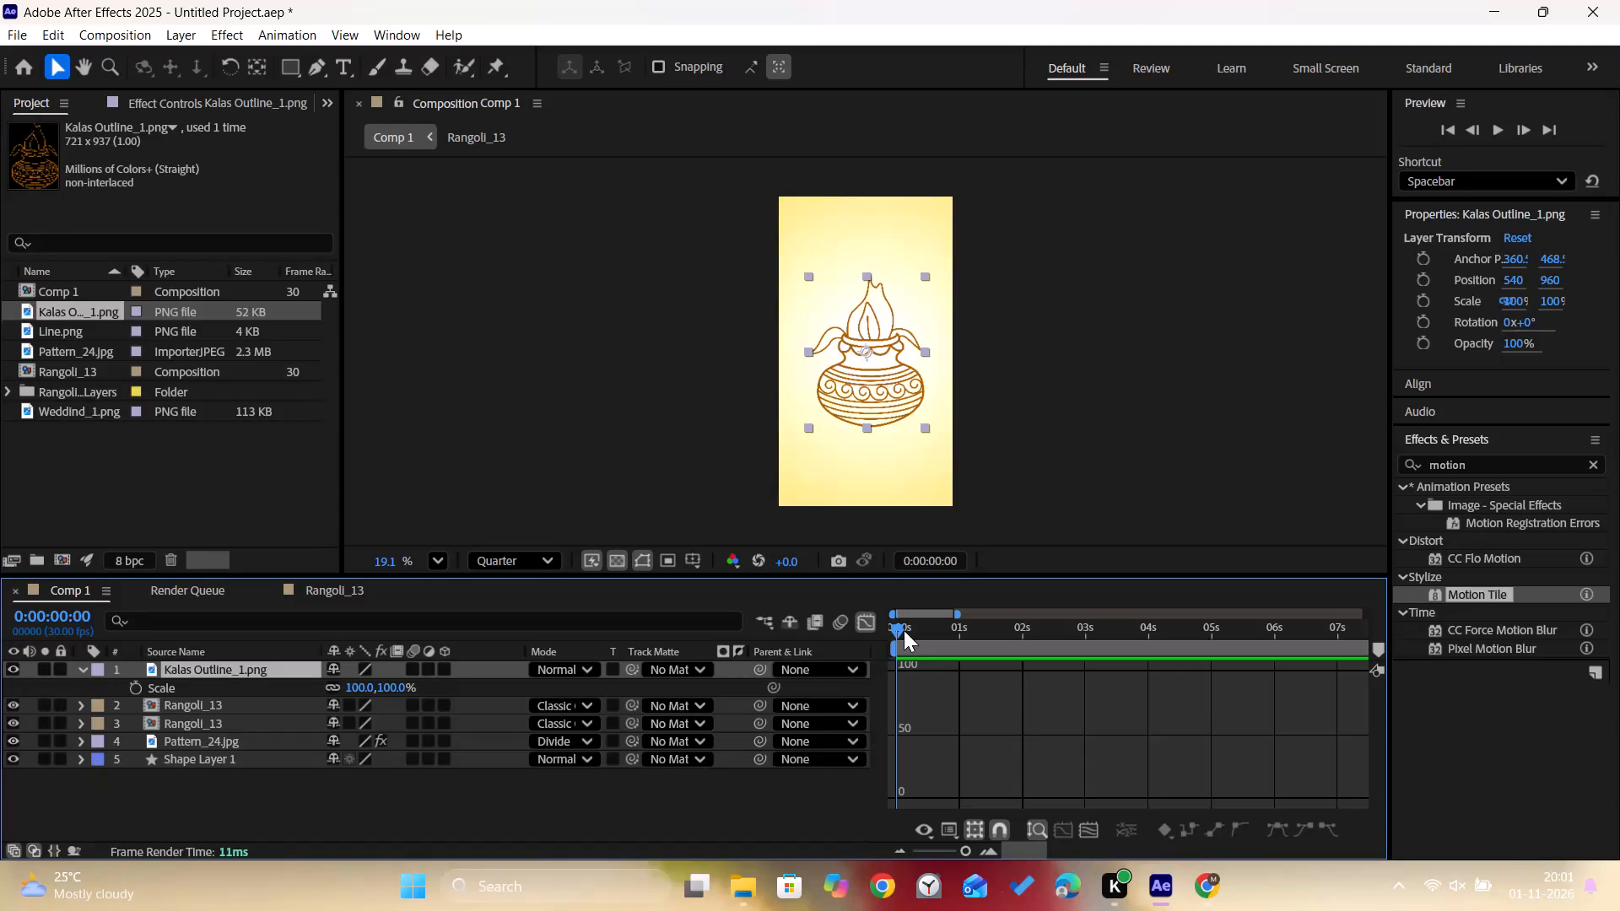
Undo back past the addition of the Kalas Outline_1.png layer, and redo the speed-curve reshaping of both Rangoli_13 layers.
drag(895, 631, 956, 658)
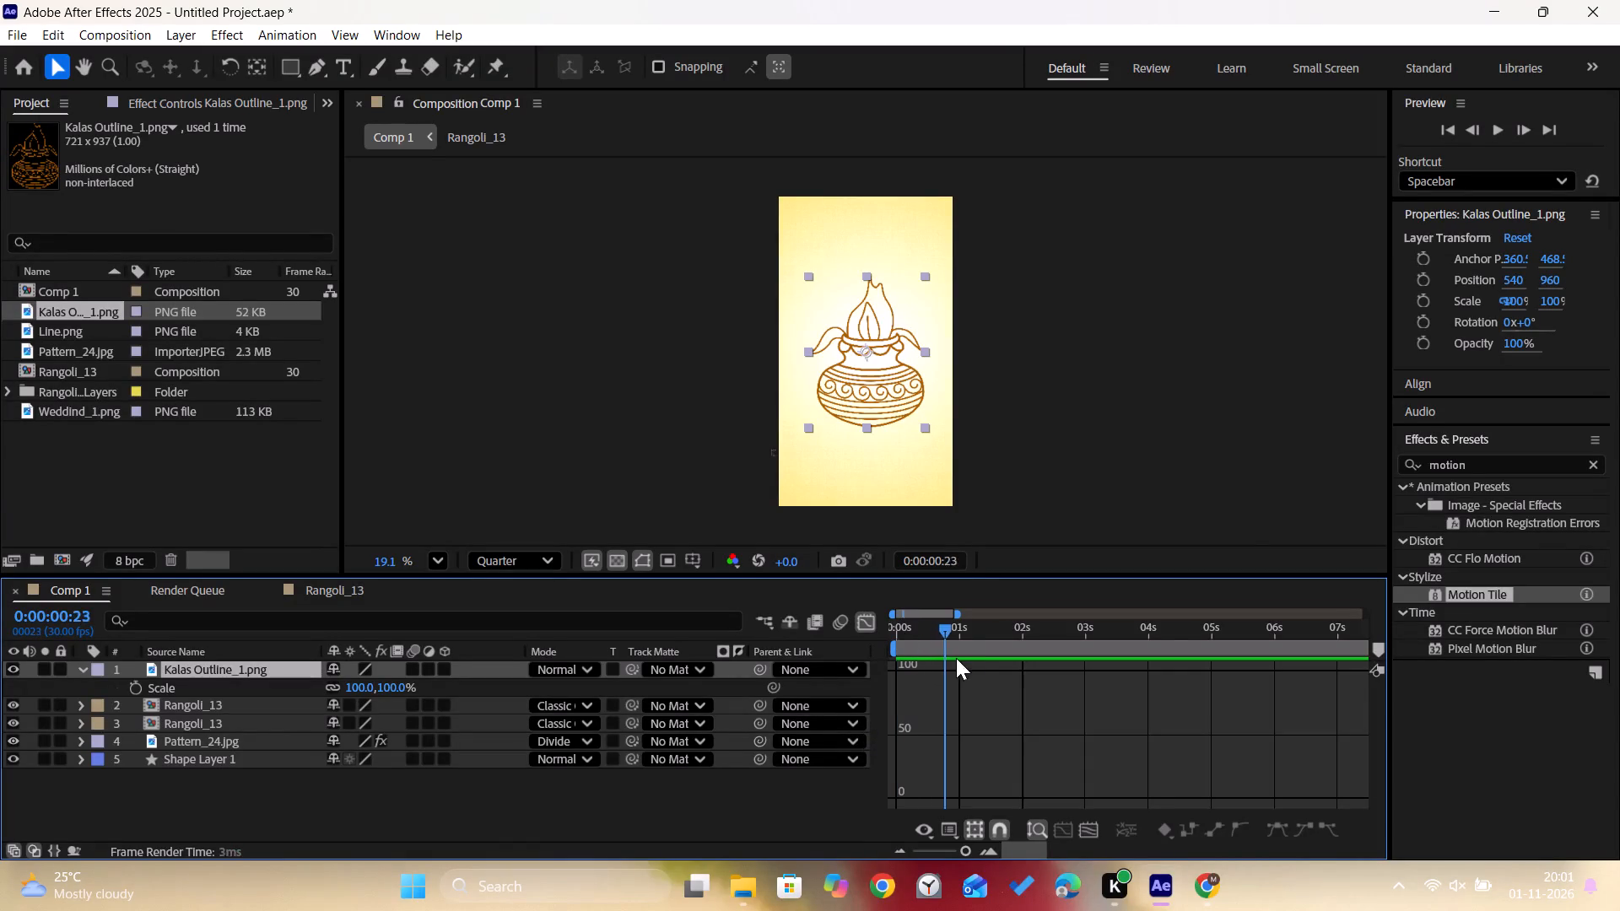
drag(956, 658, 880, 673)
key(ctrl+z)
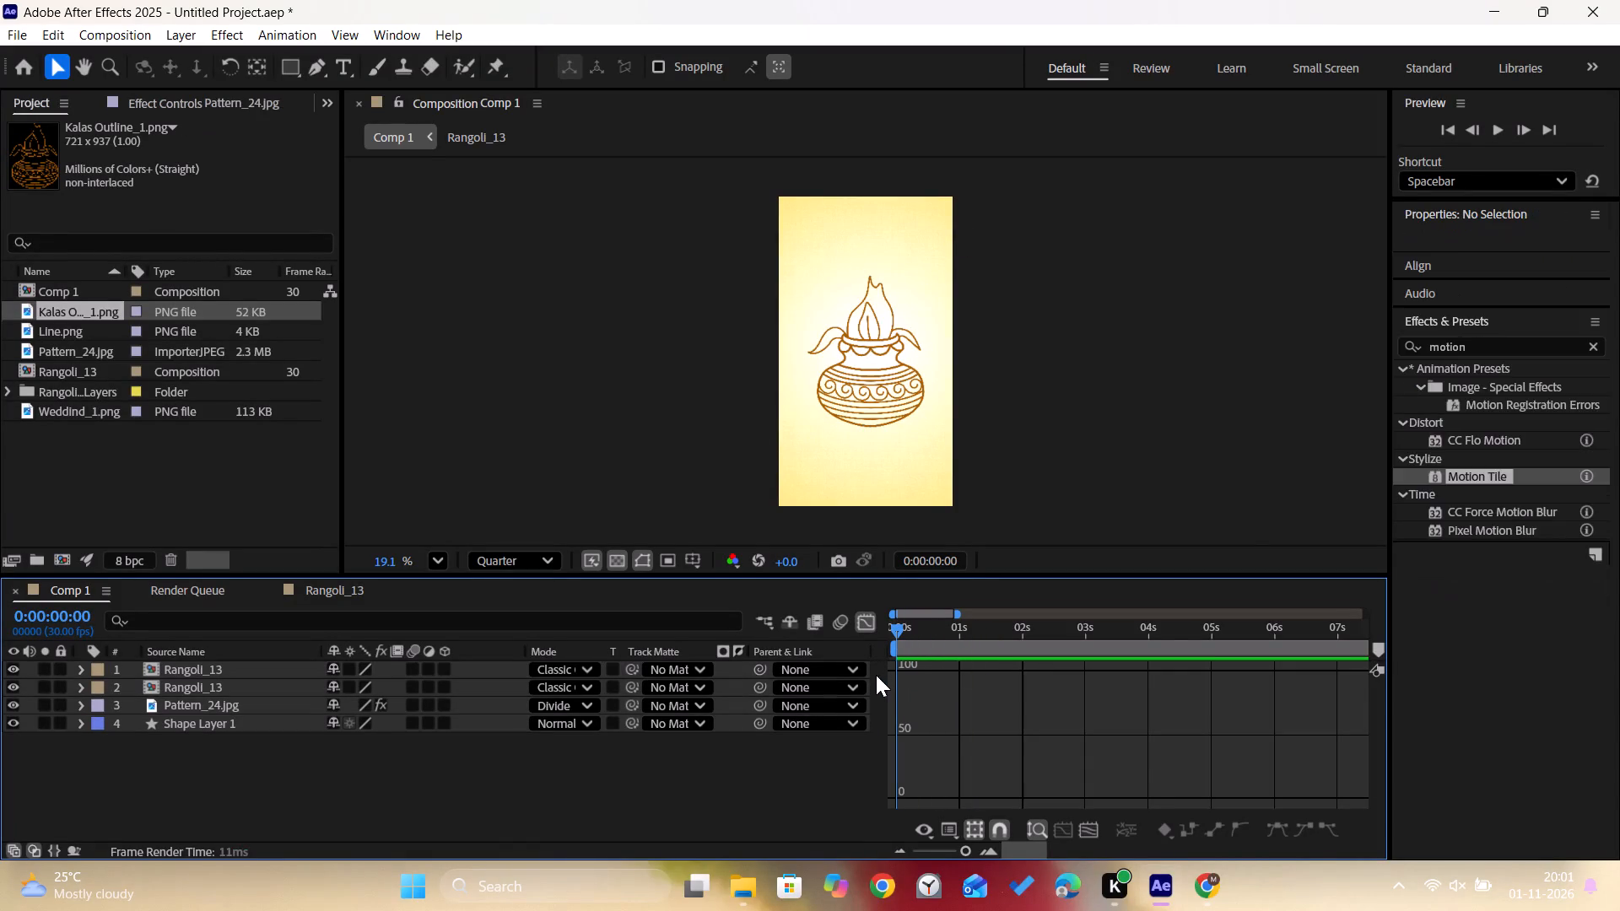
key(ctrl+z)
key(ctrl+z)
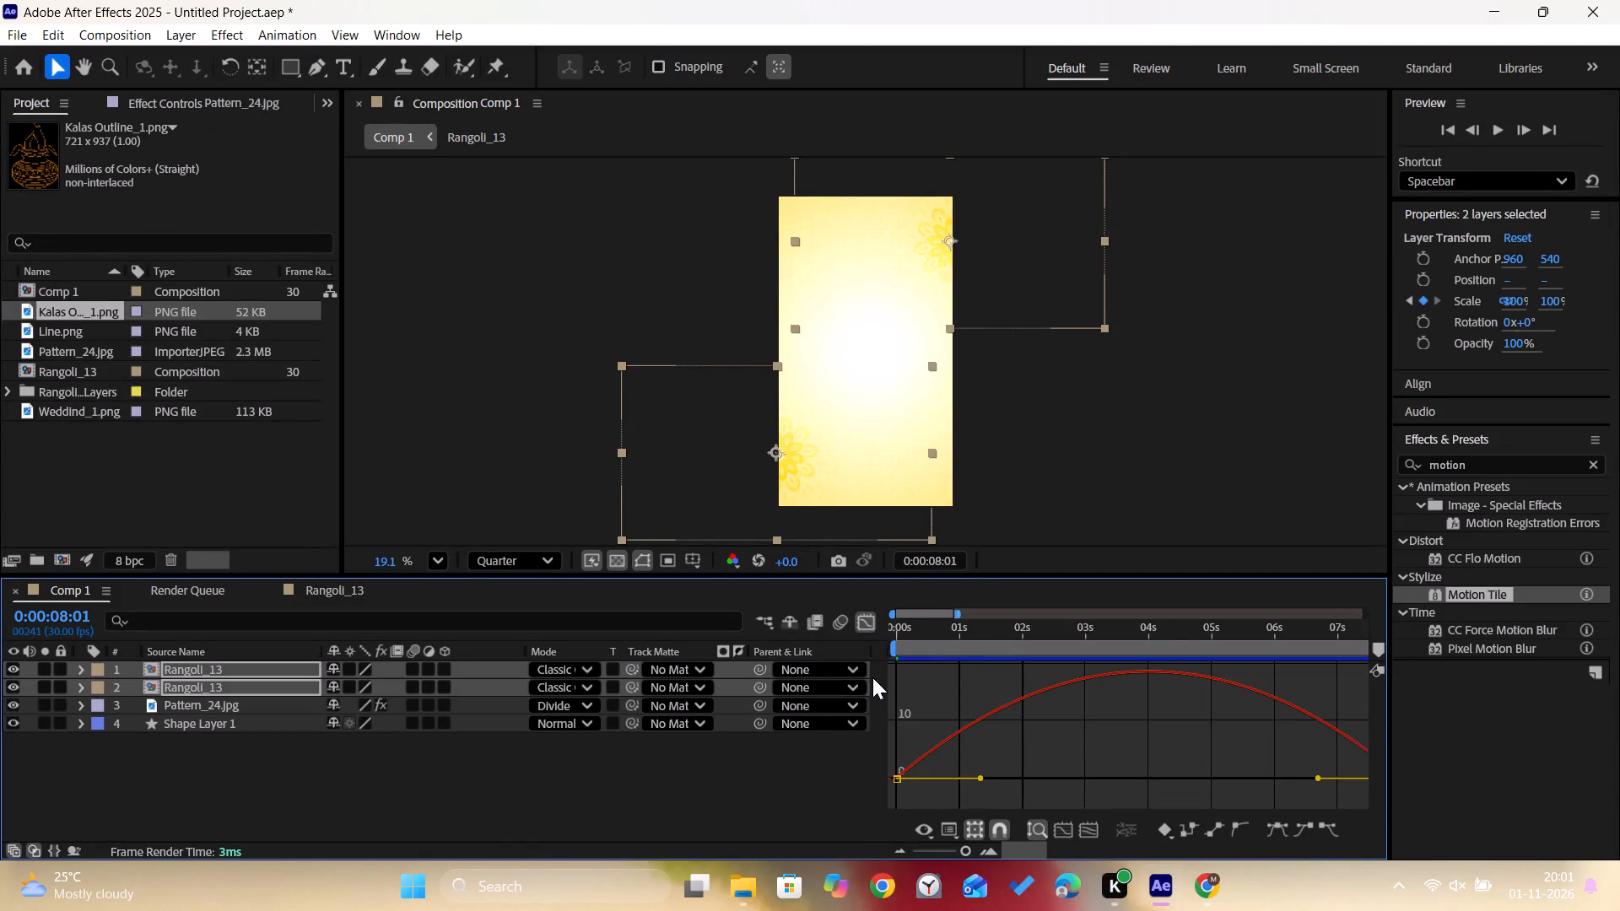
key(ctrl+shift+z)
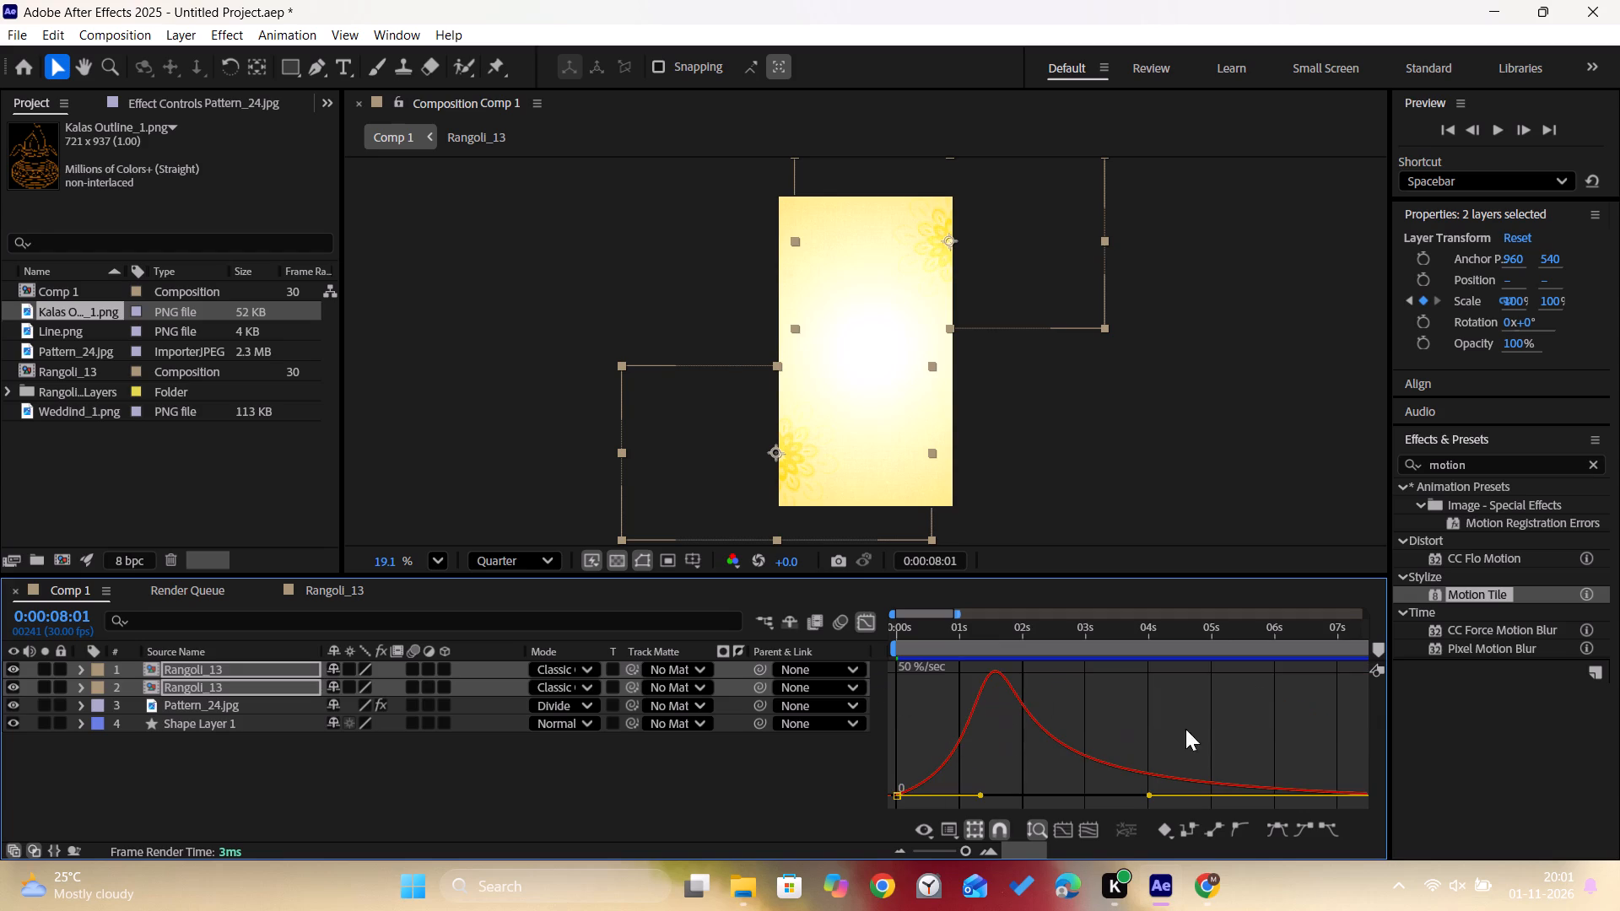
Widen the visible time range of Comp 1 and switch the timeline from the speed graph back to layer bars.
drag(894, 647, 840, 653)
drag(957, 613, 1230, 635)
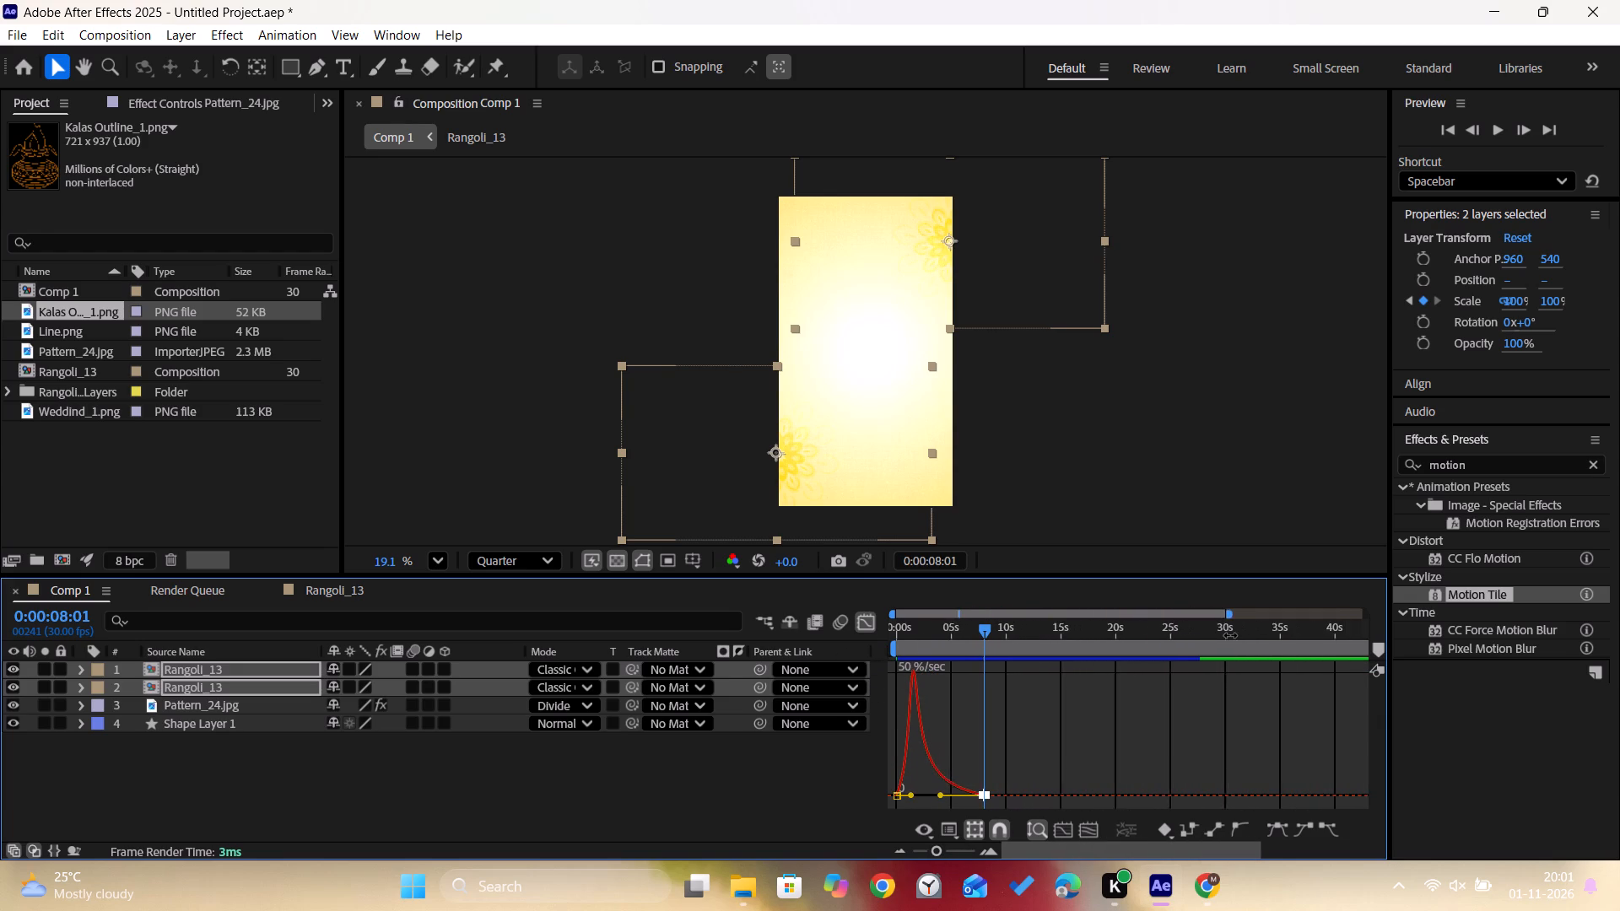
drag(1230, 635, 1232, 636)
click(868, 618)
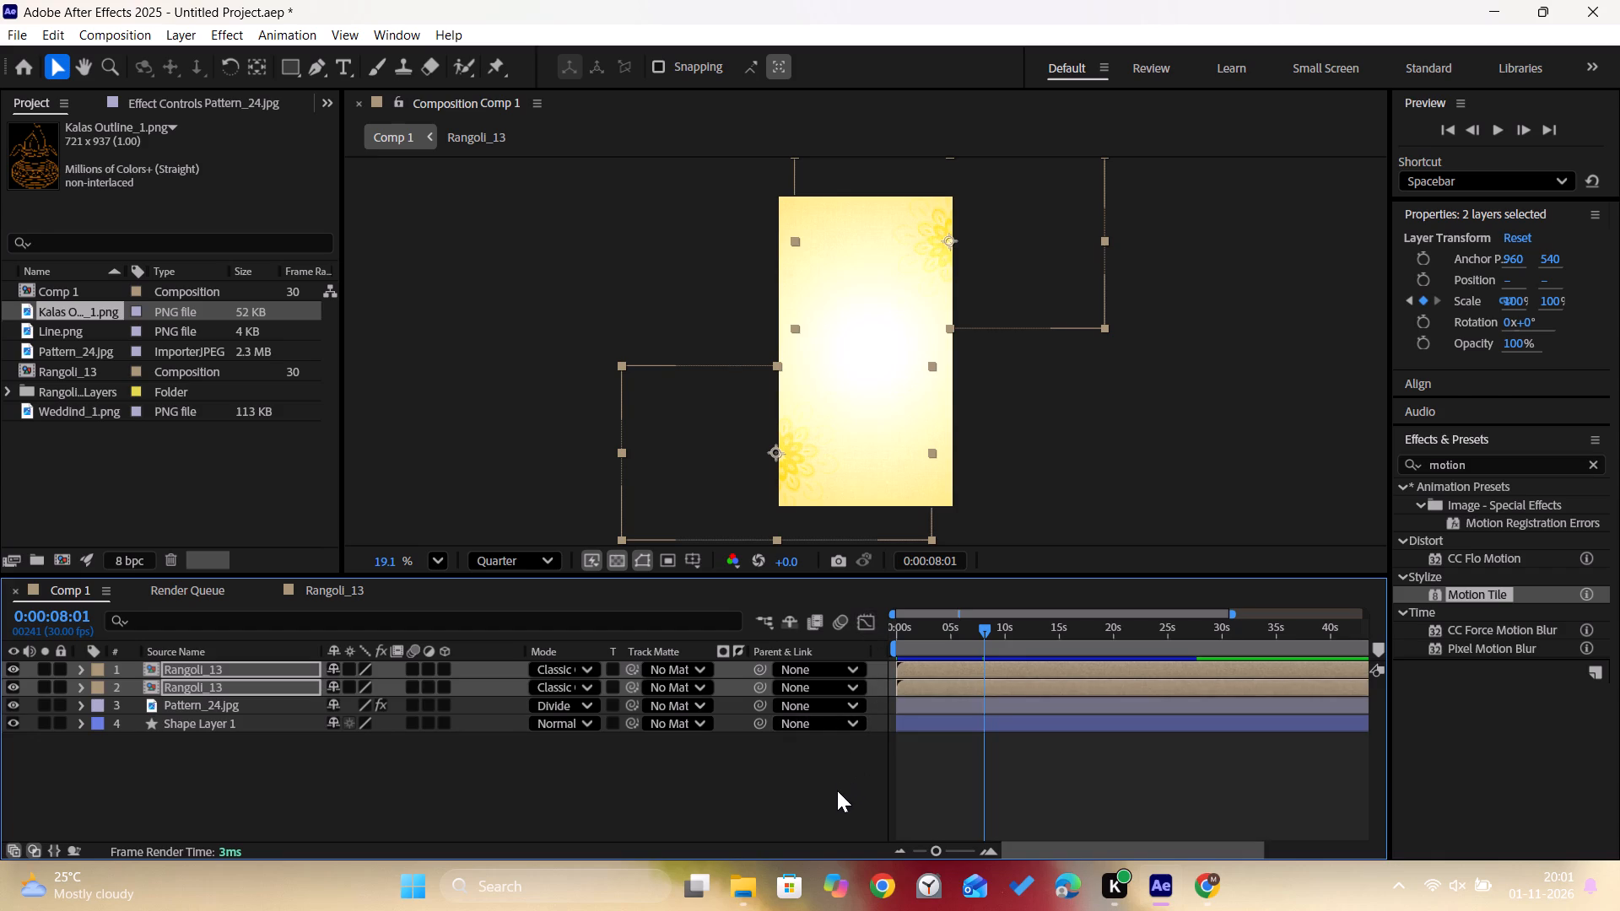
Deselect the Rangoli_13 layers and add Kalas Outline_1.png to Comp 1 as the top layer.
click(837, 790)
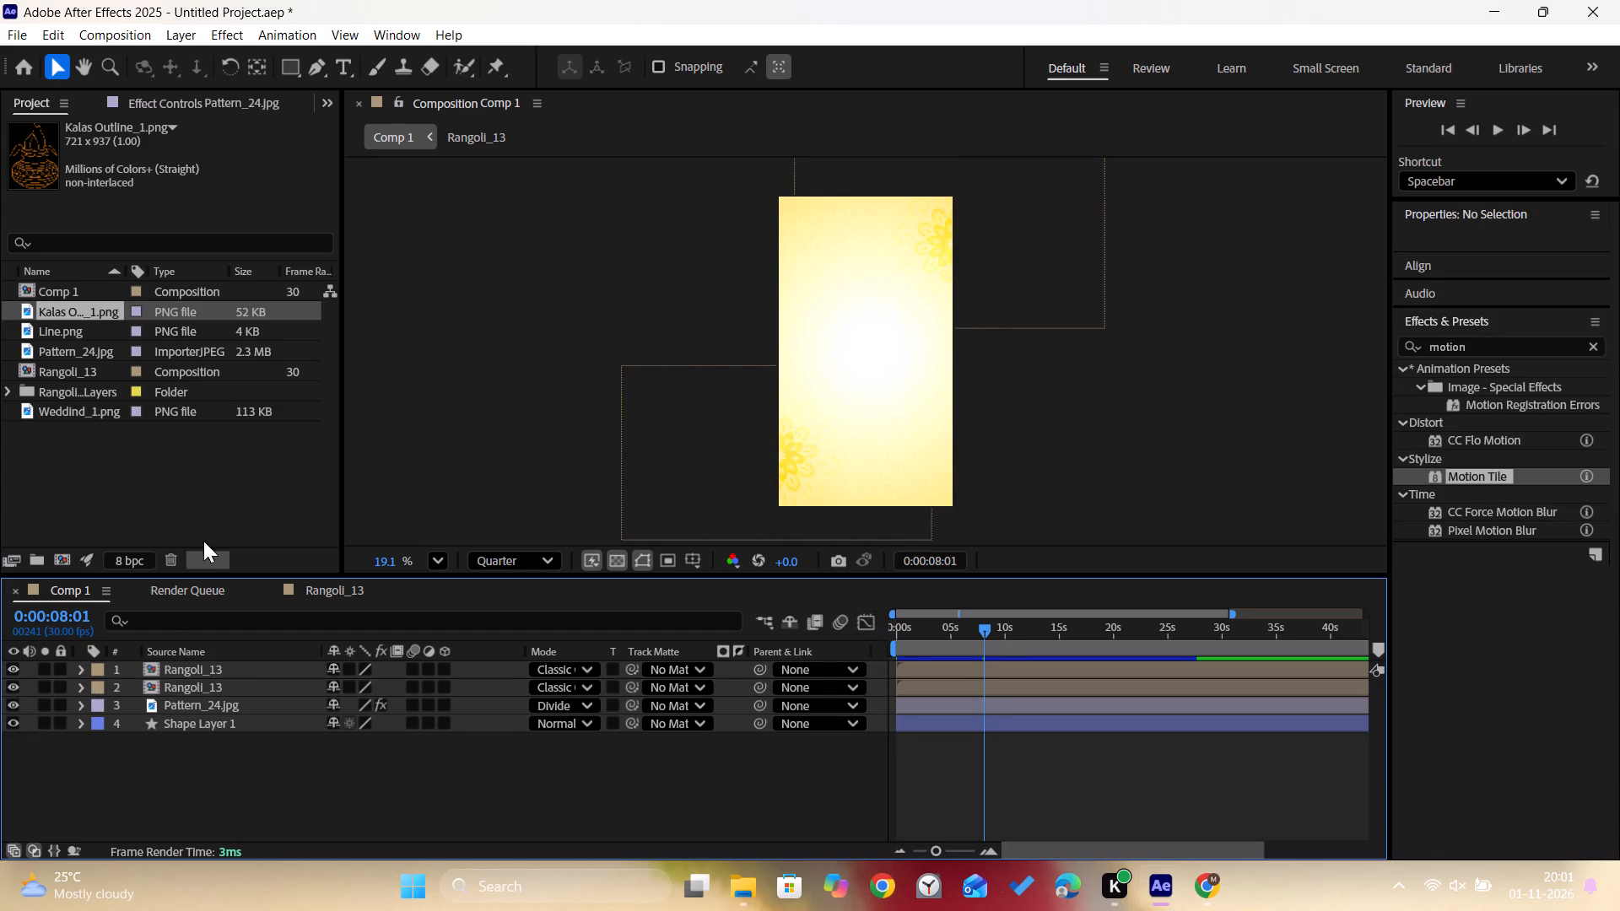
drag(42, 311, 139, 662)
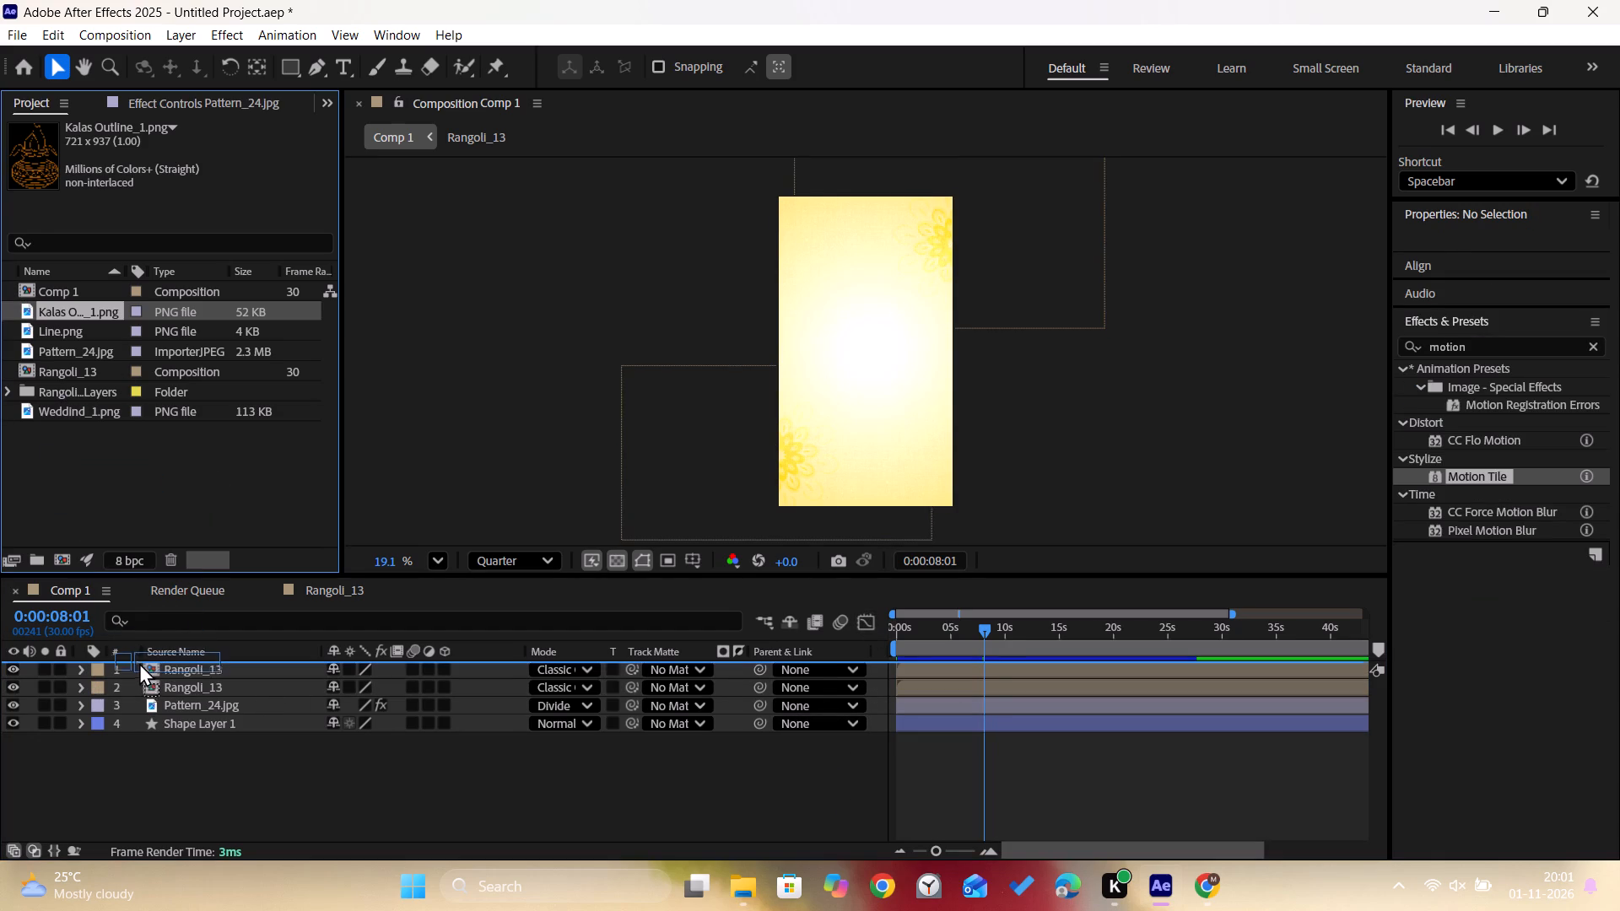
drag(139, 662, 140, 663)
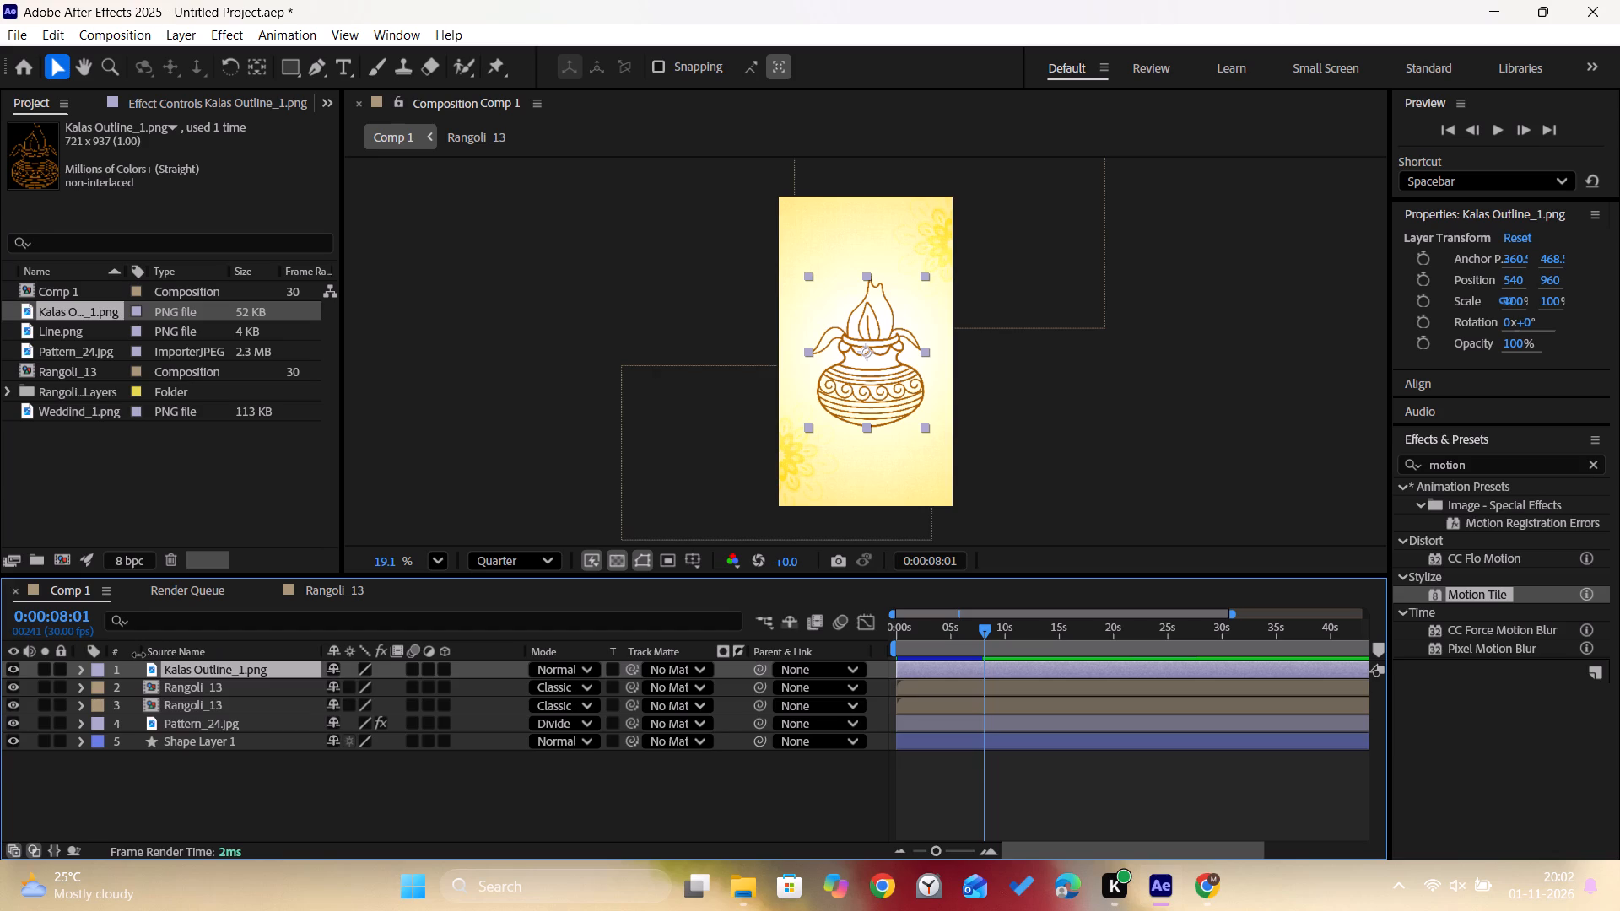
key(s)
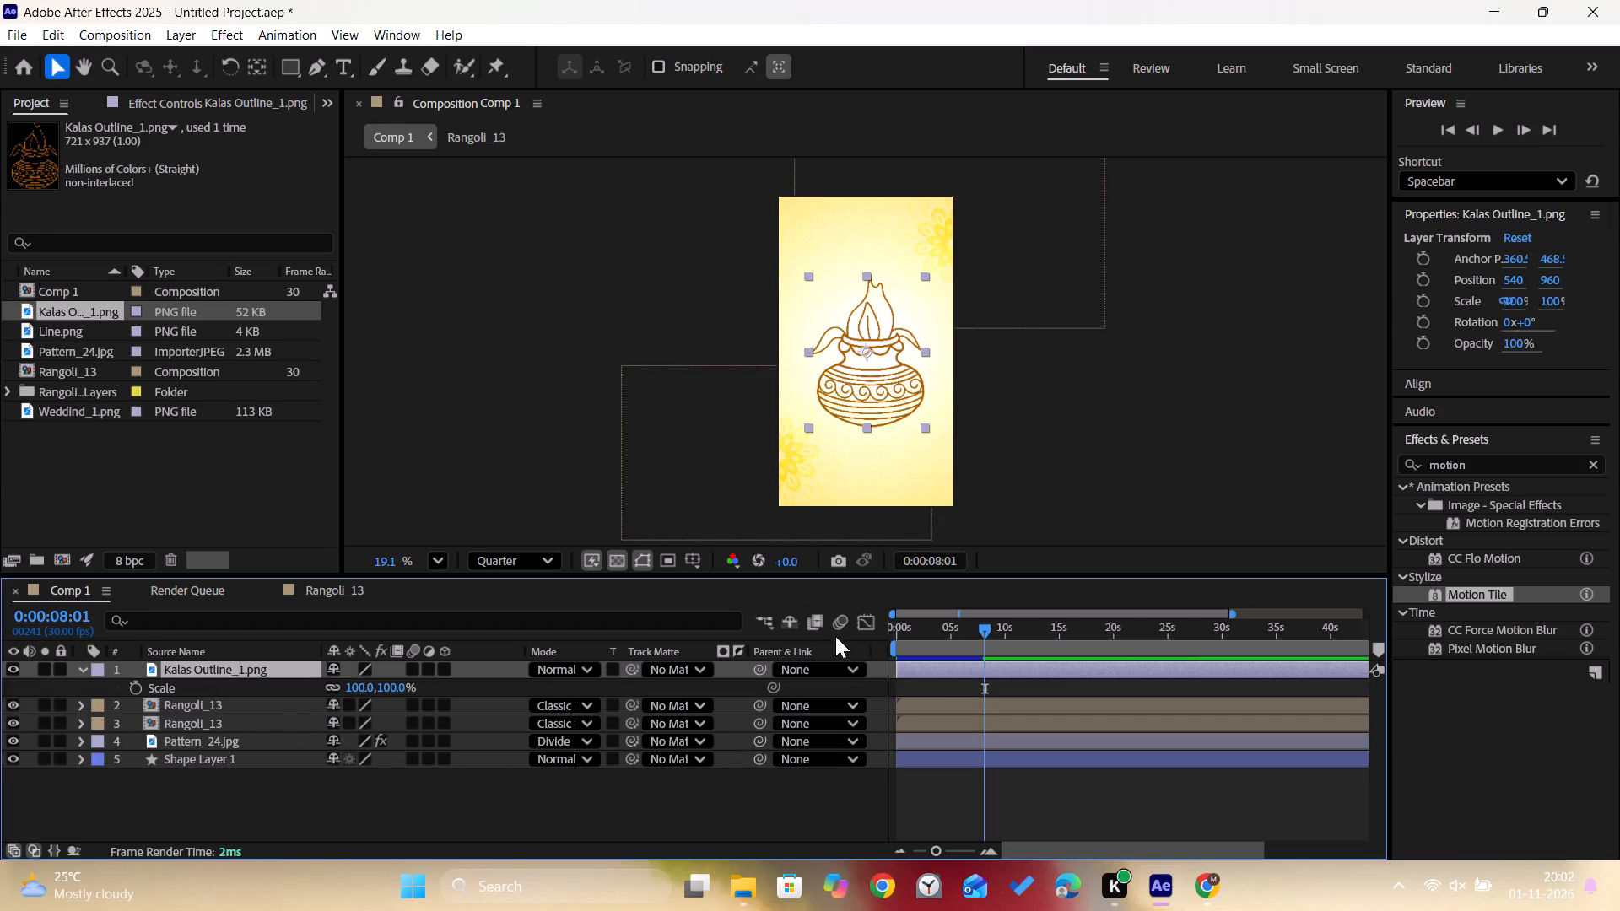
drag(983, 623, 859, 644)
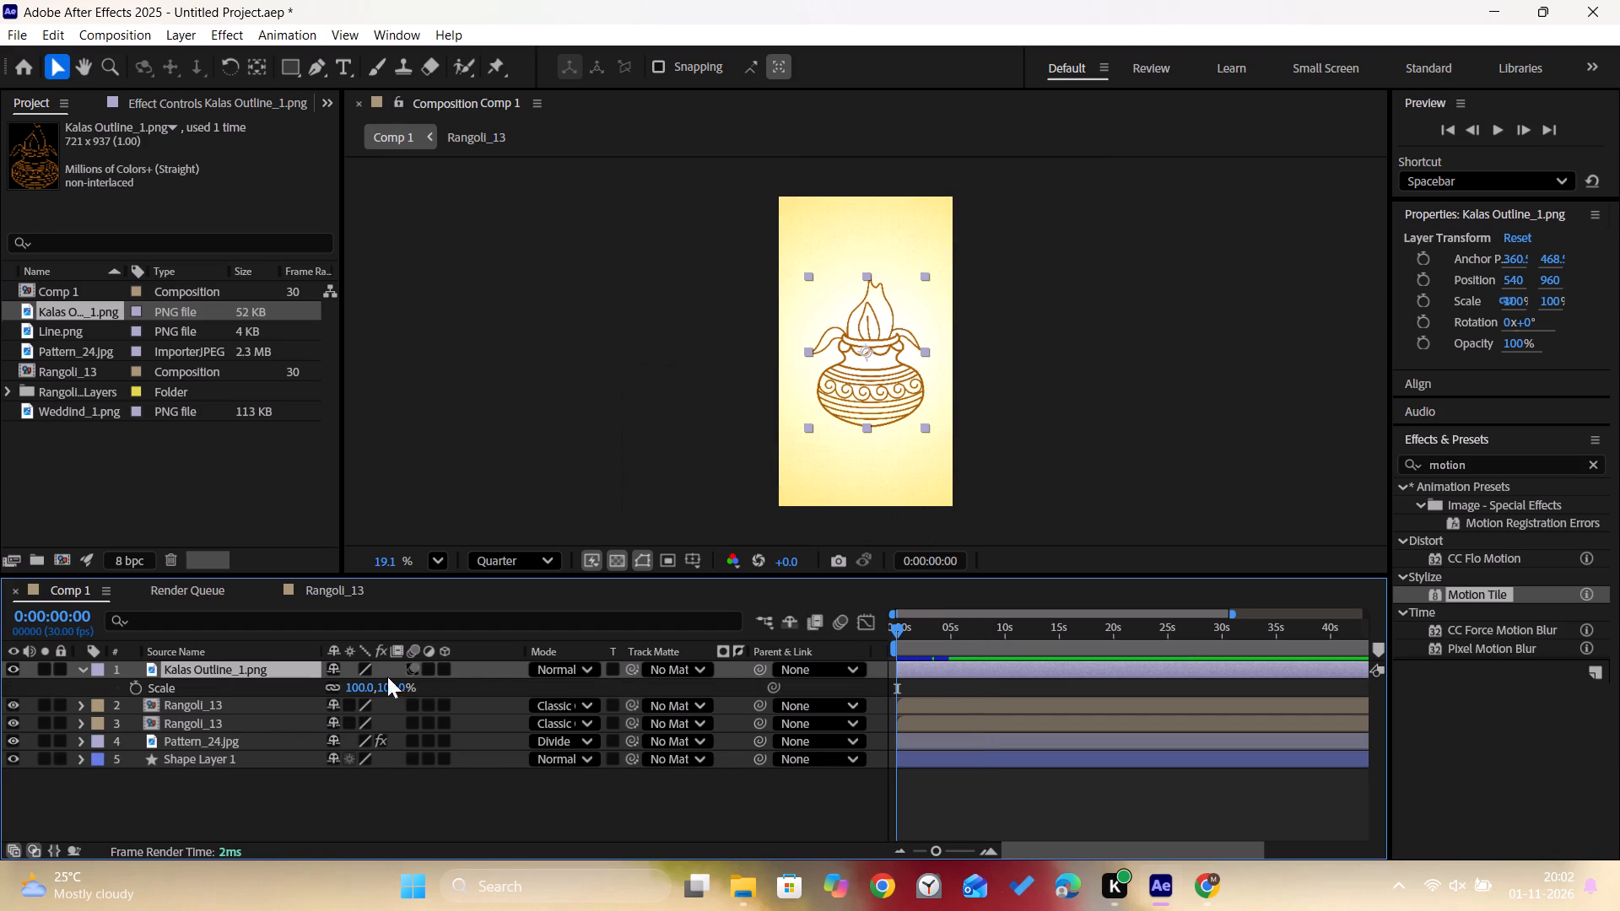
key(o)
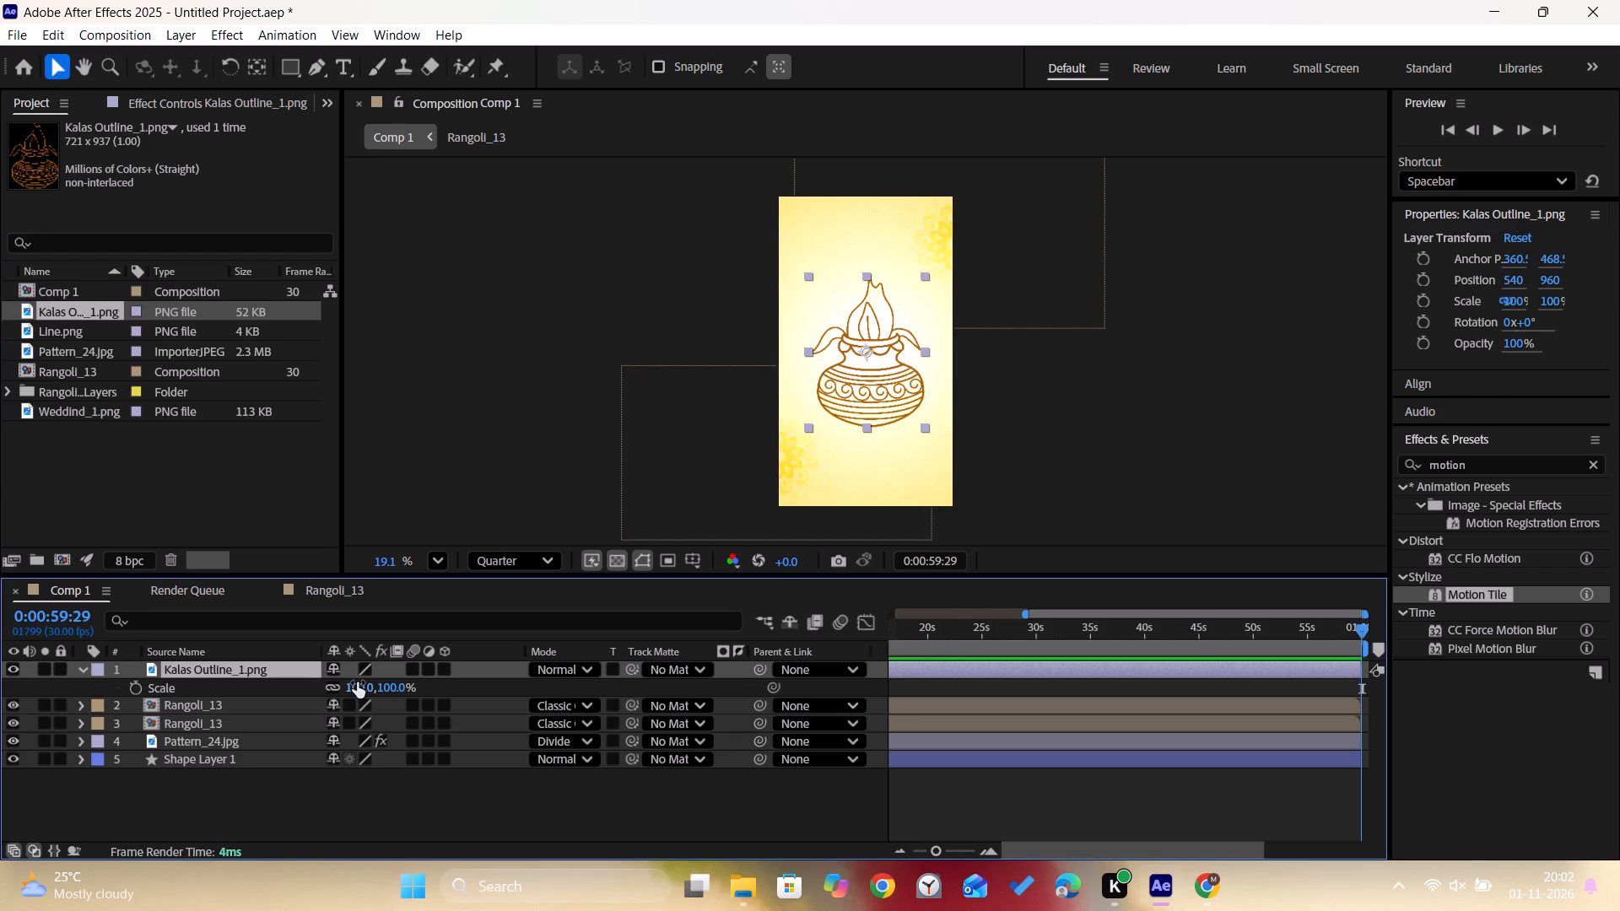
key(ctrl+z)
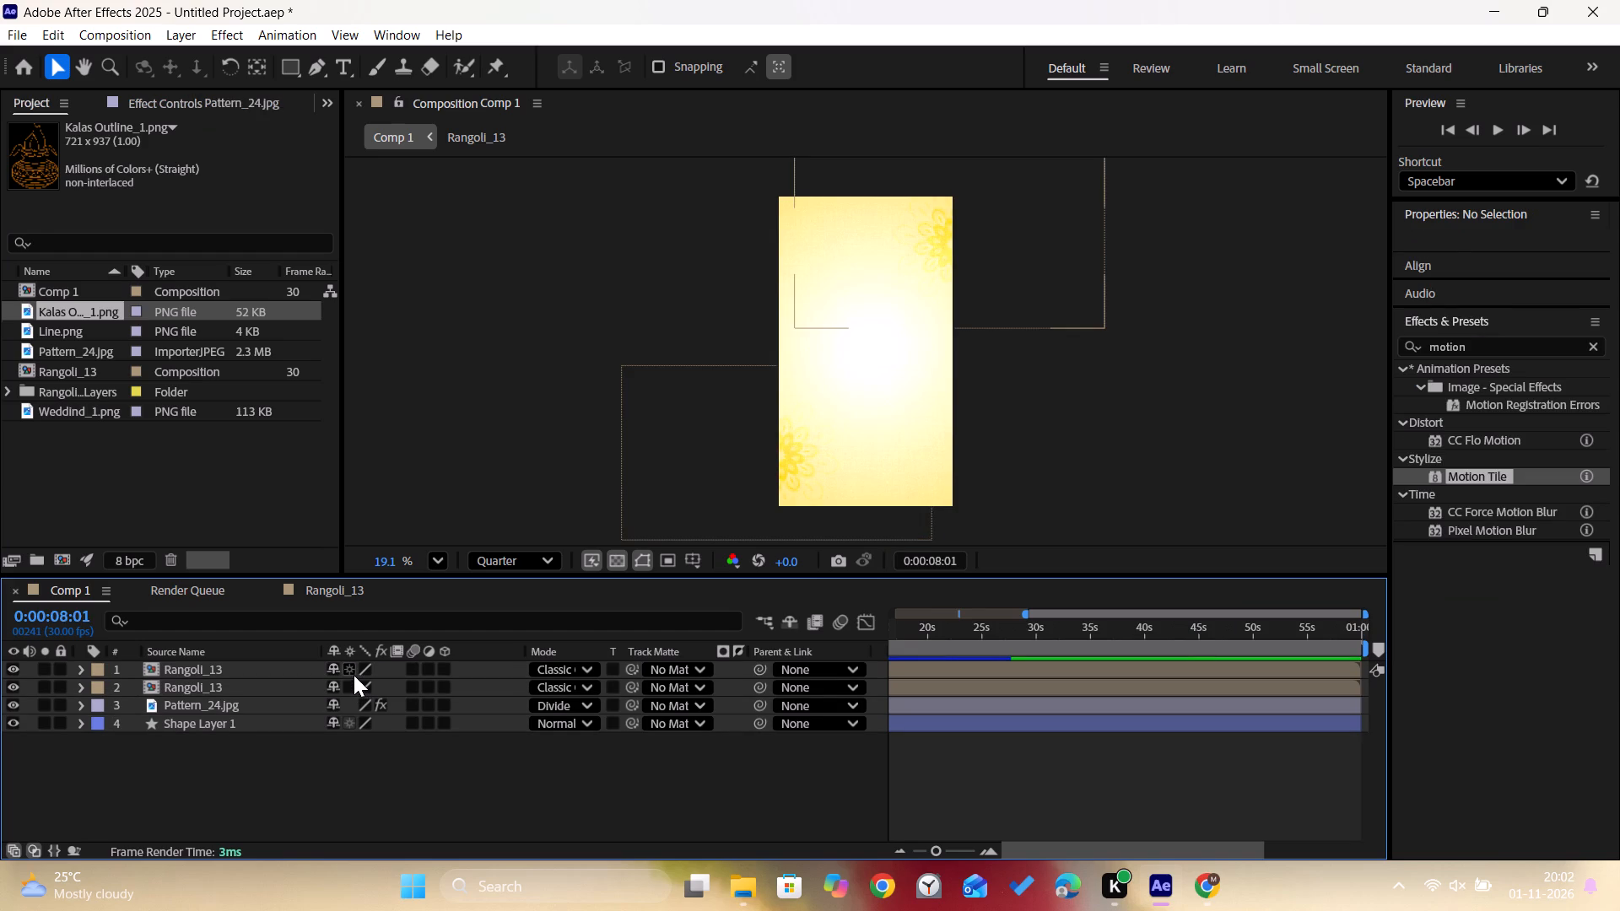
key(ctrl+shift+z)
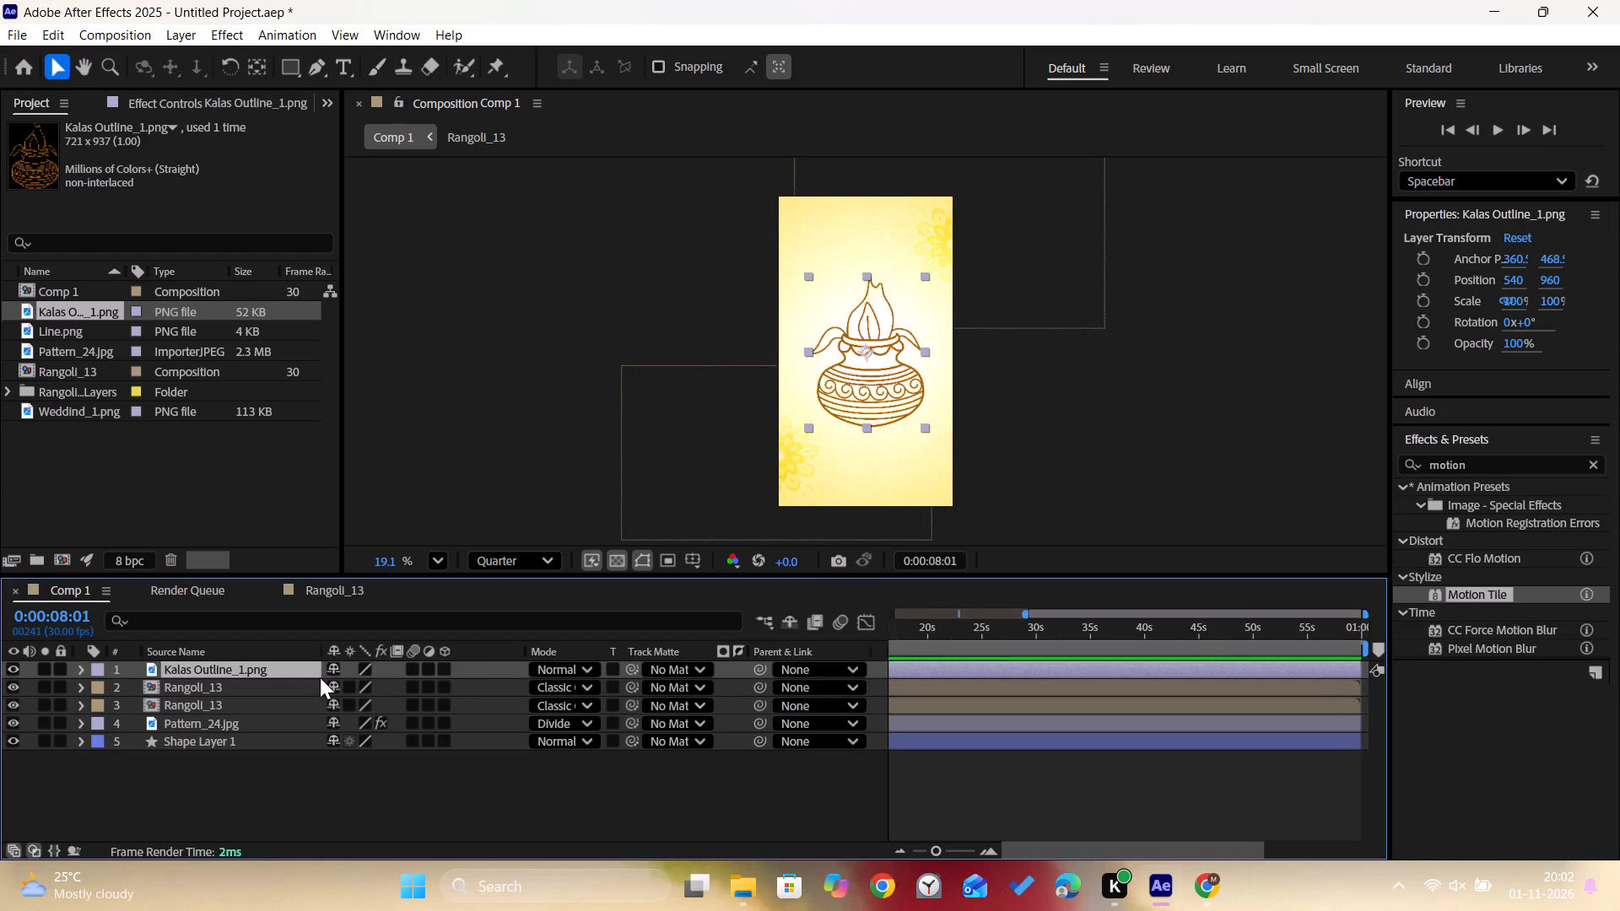
Reveal the Kalas Outline_1.png layer's Scale, try it at 13%, and set it to 50%.
key(s)
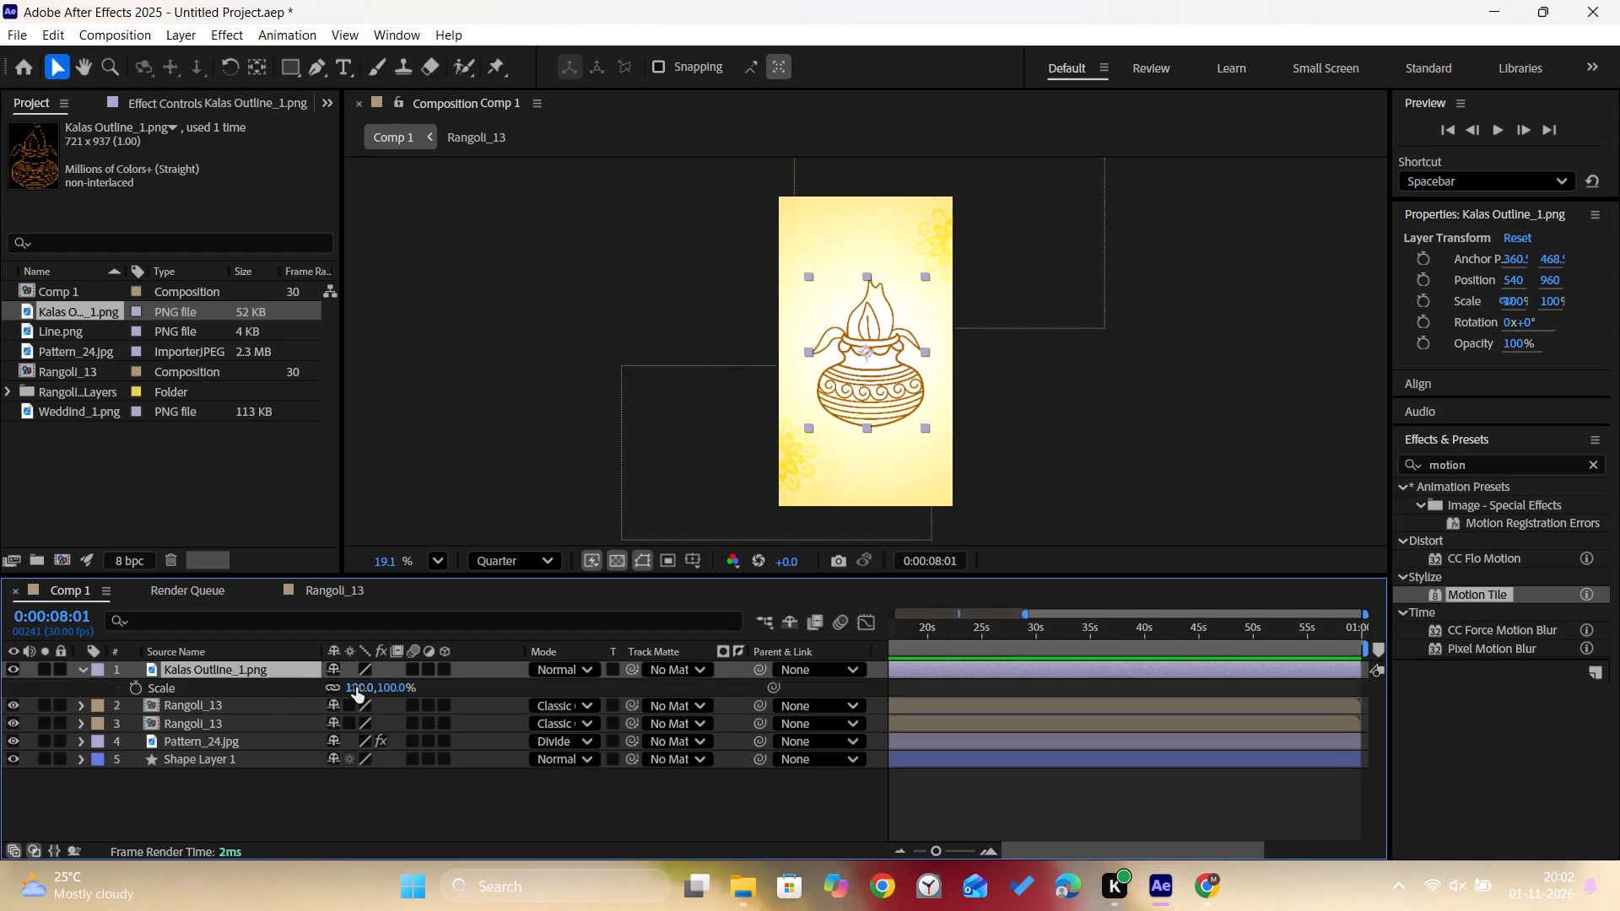
click(356, 687)
text(13)
key(Return)
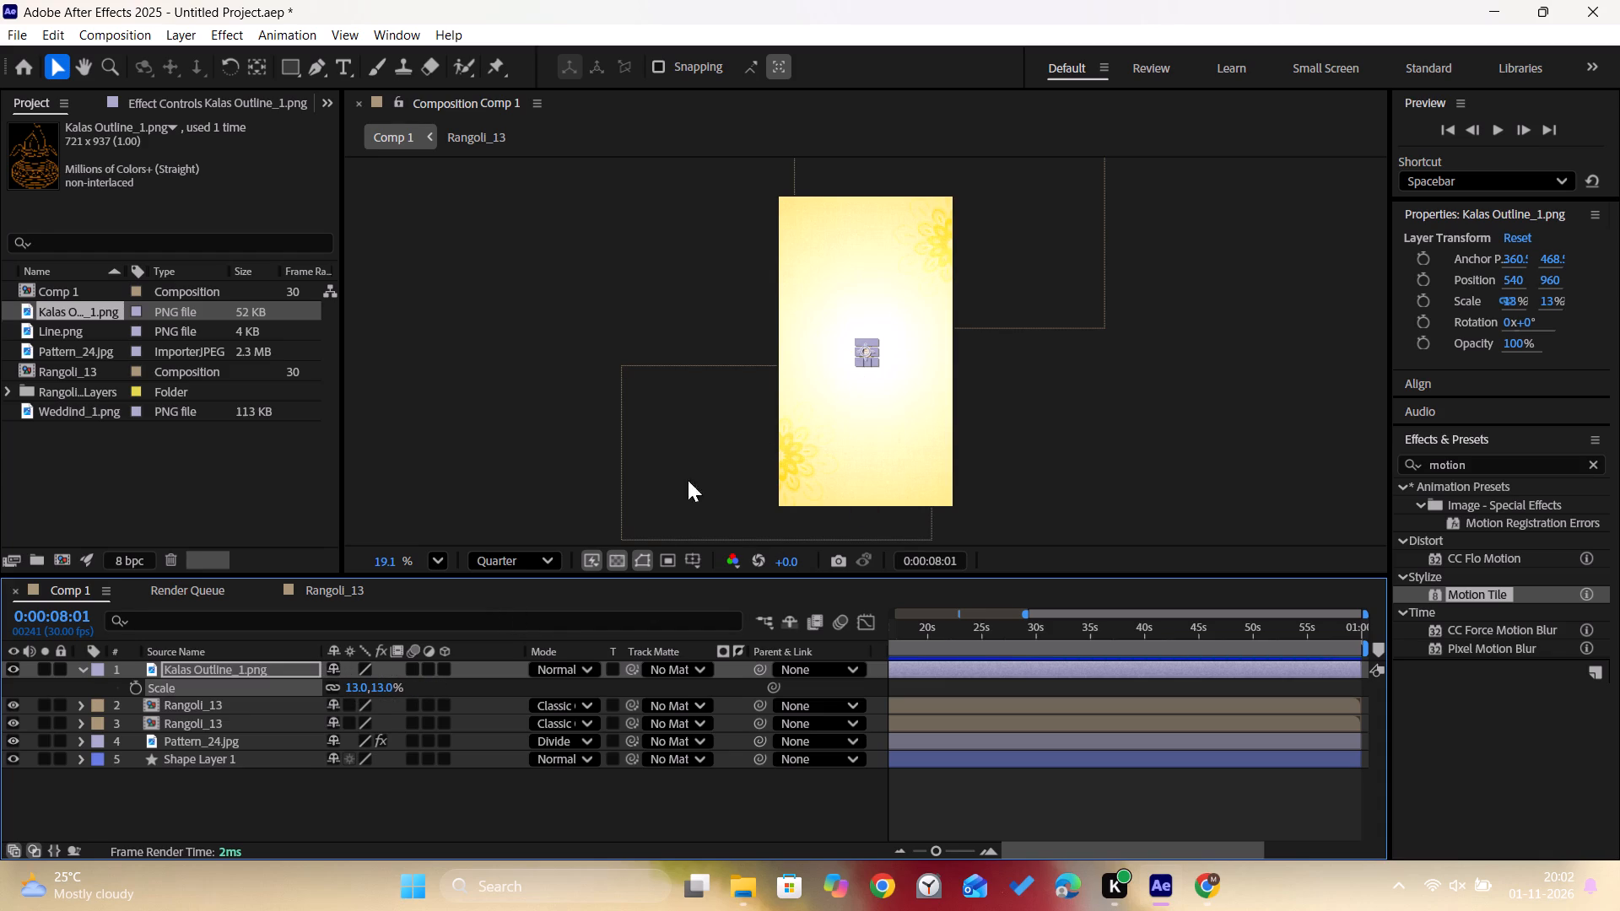
click(355, 682)
text(50)
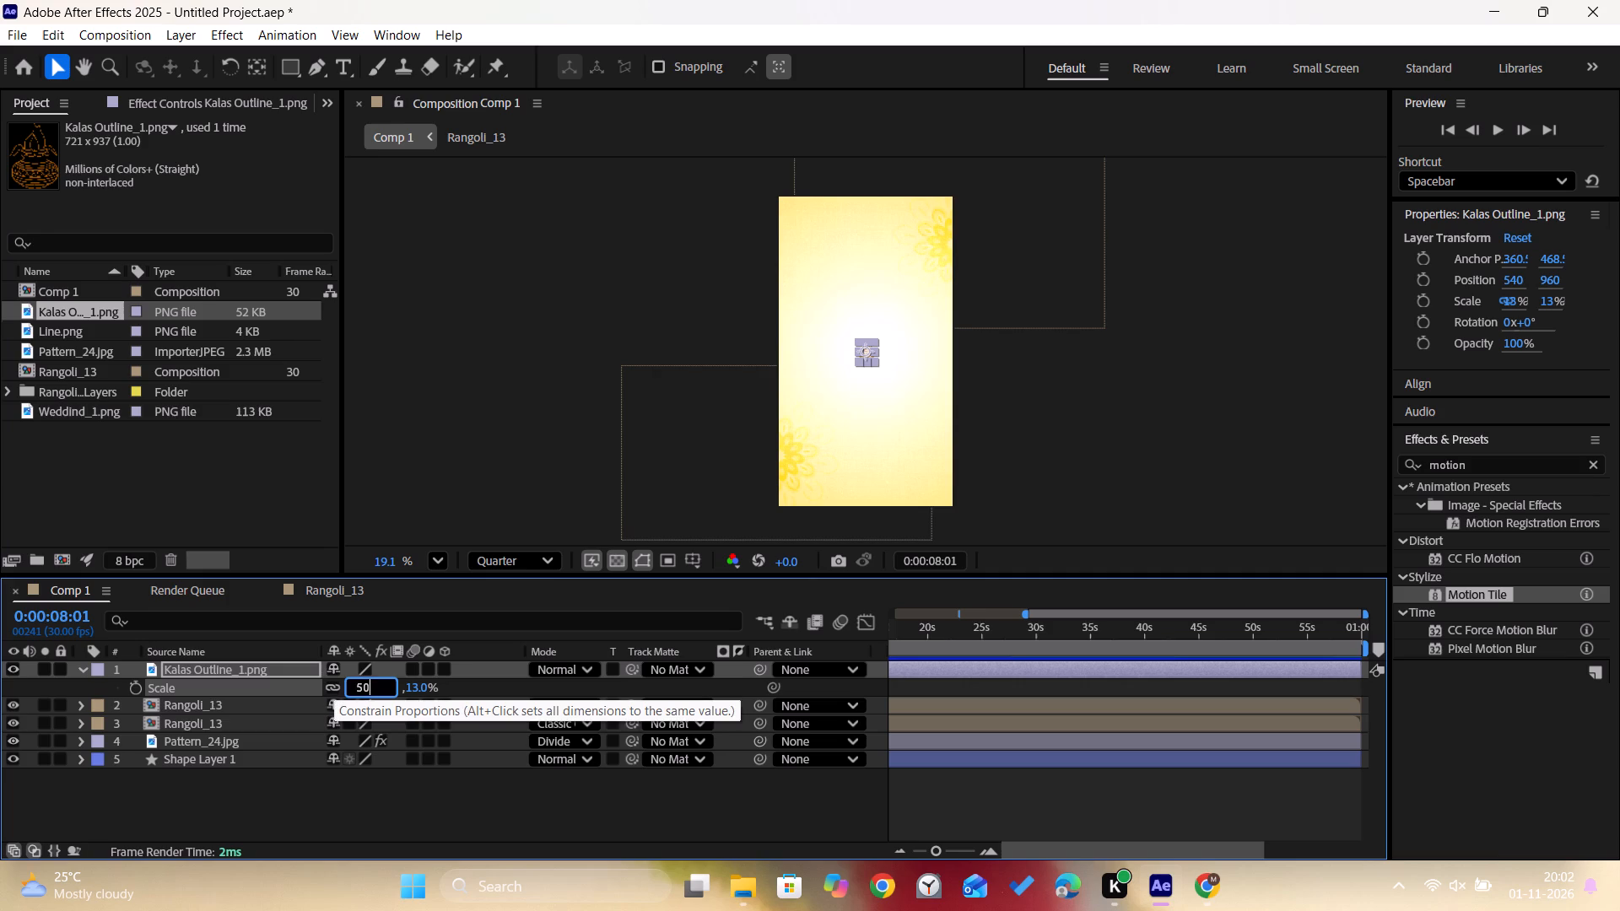
key(Return)
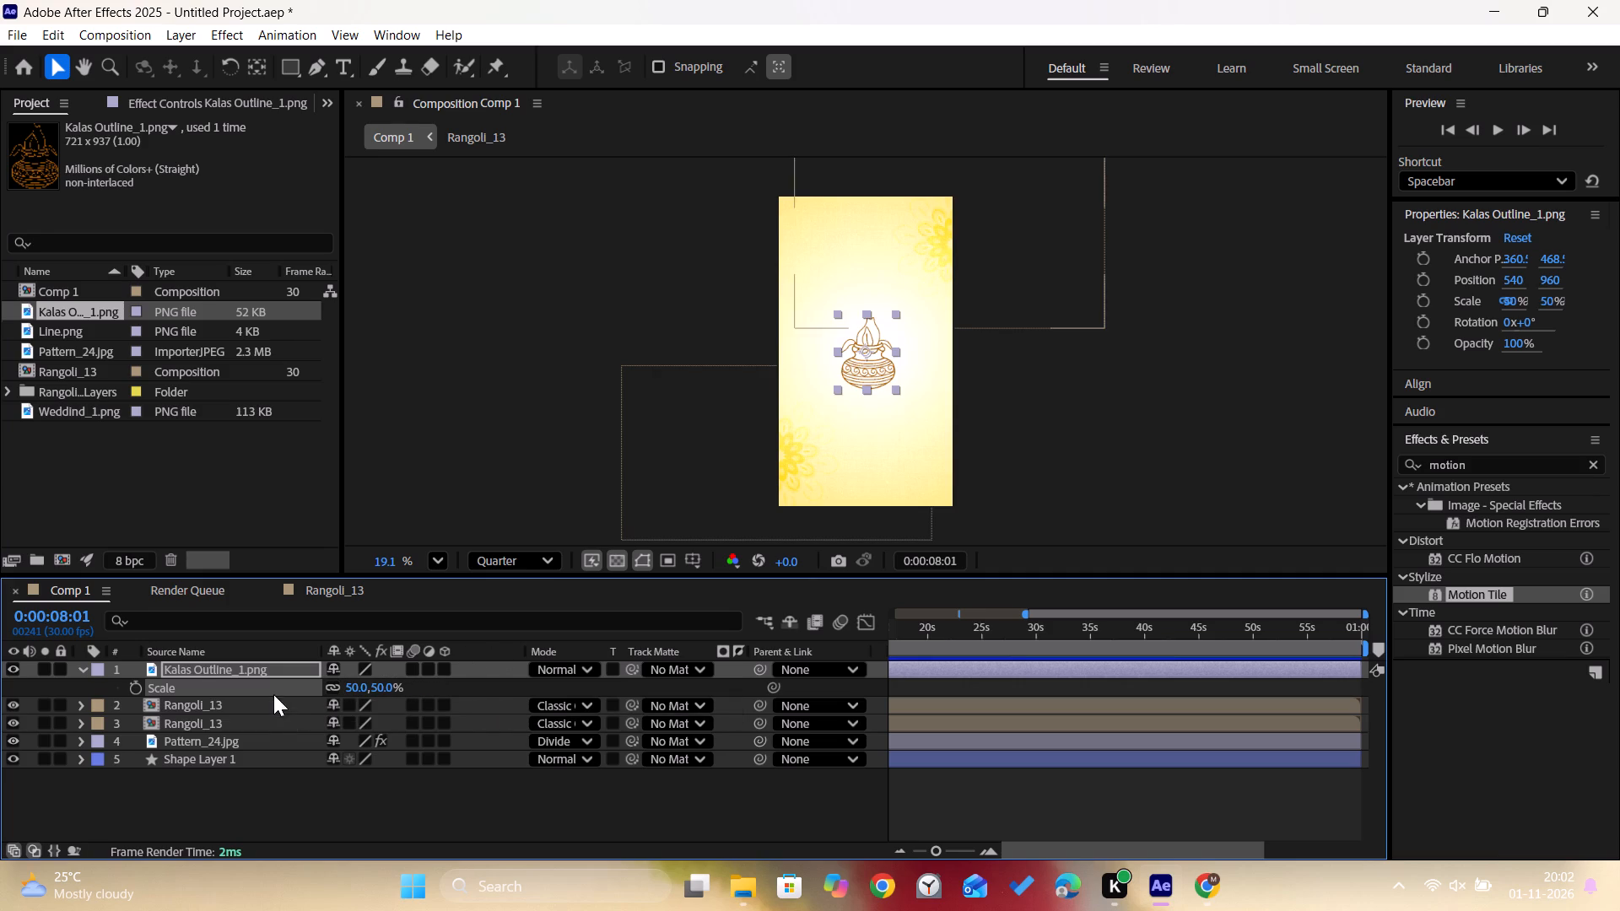
Expand all Transform properties of the Kalas Outline_1.png layer and set its Opacity to 0%.
click(80, 670)
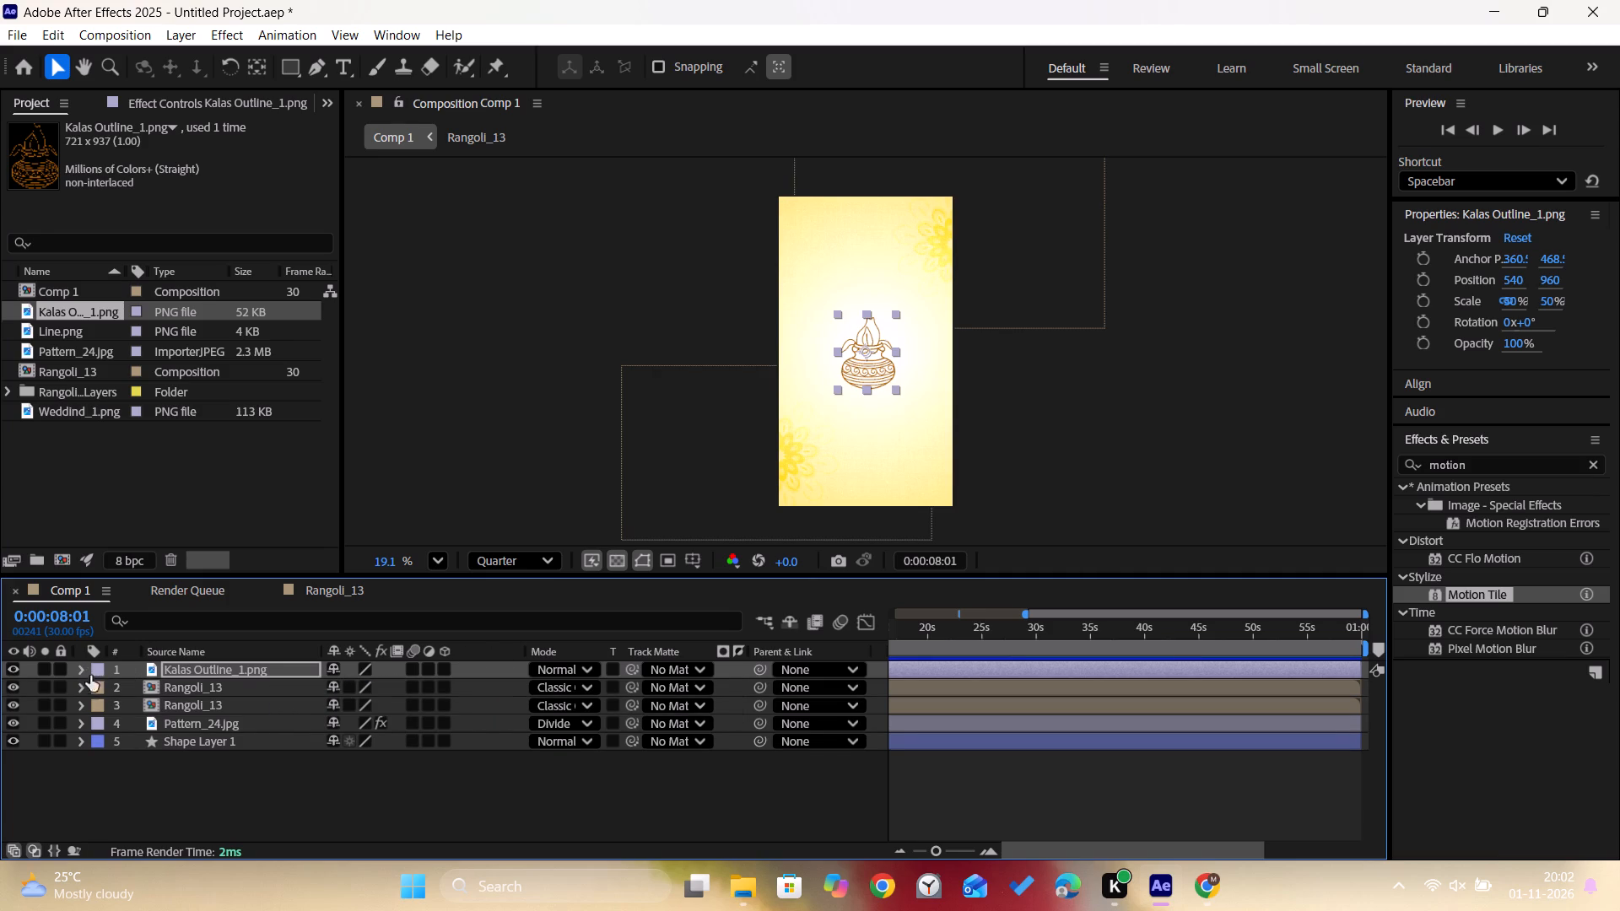
click(74, 669)
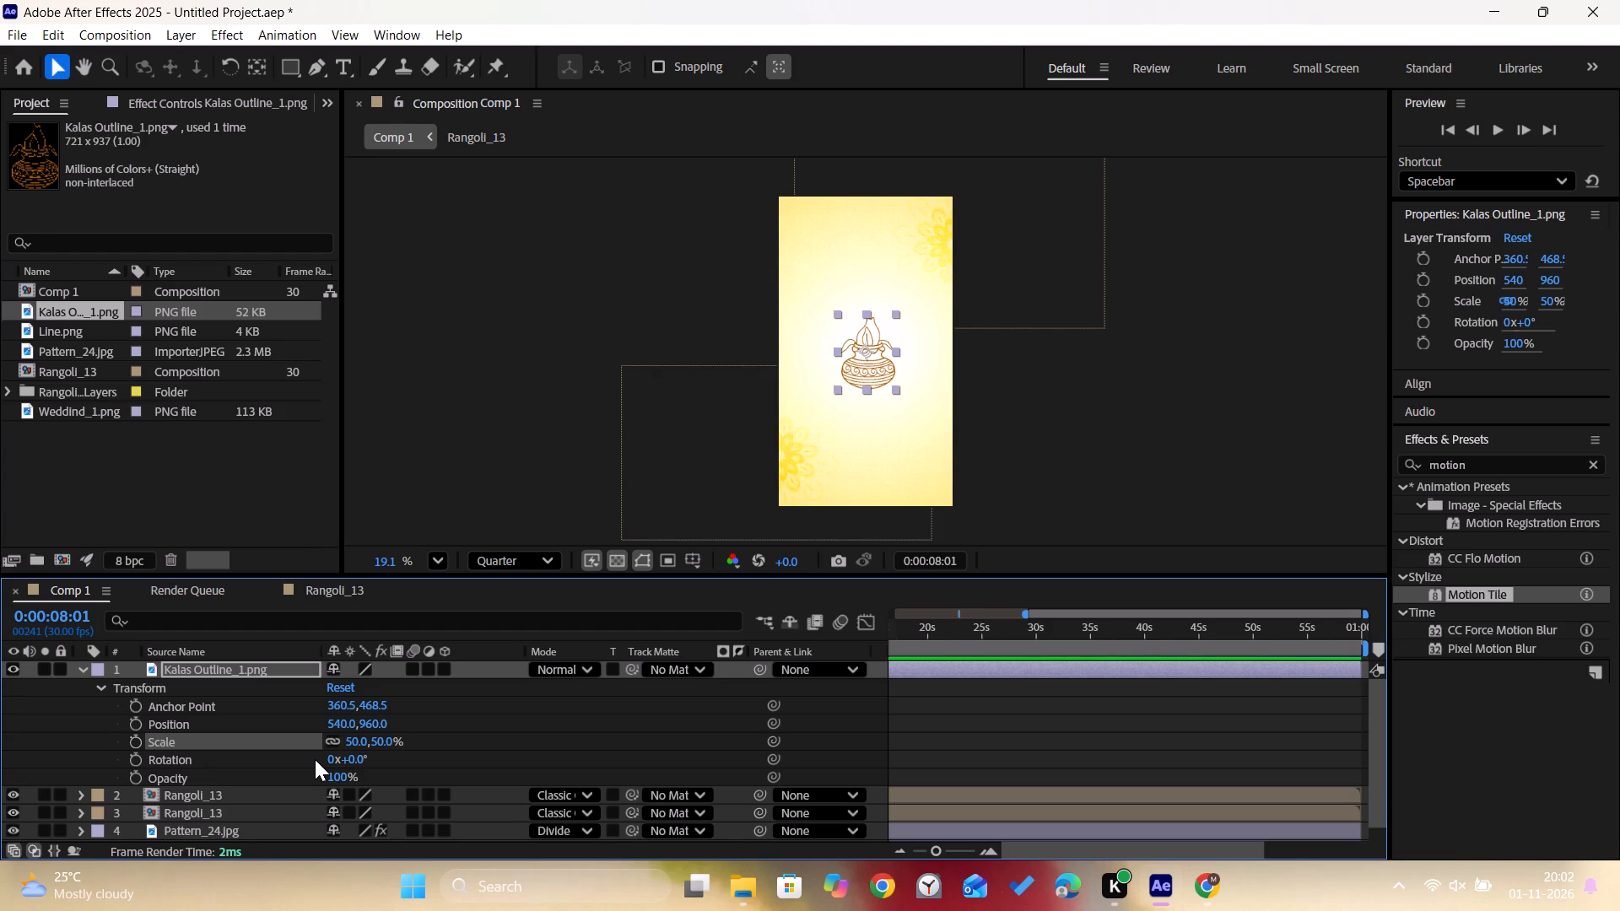
drag(335, 774, 229, 817)
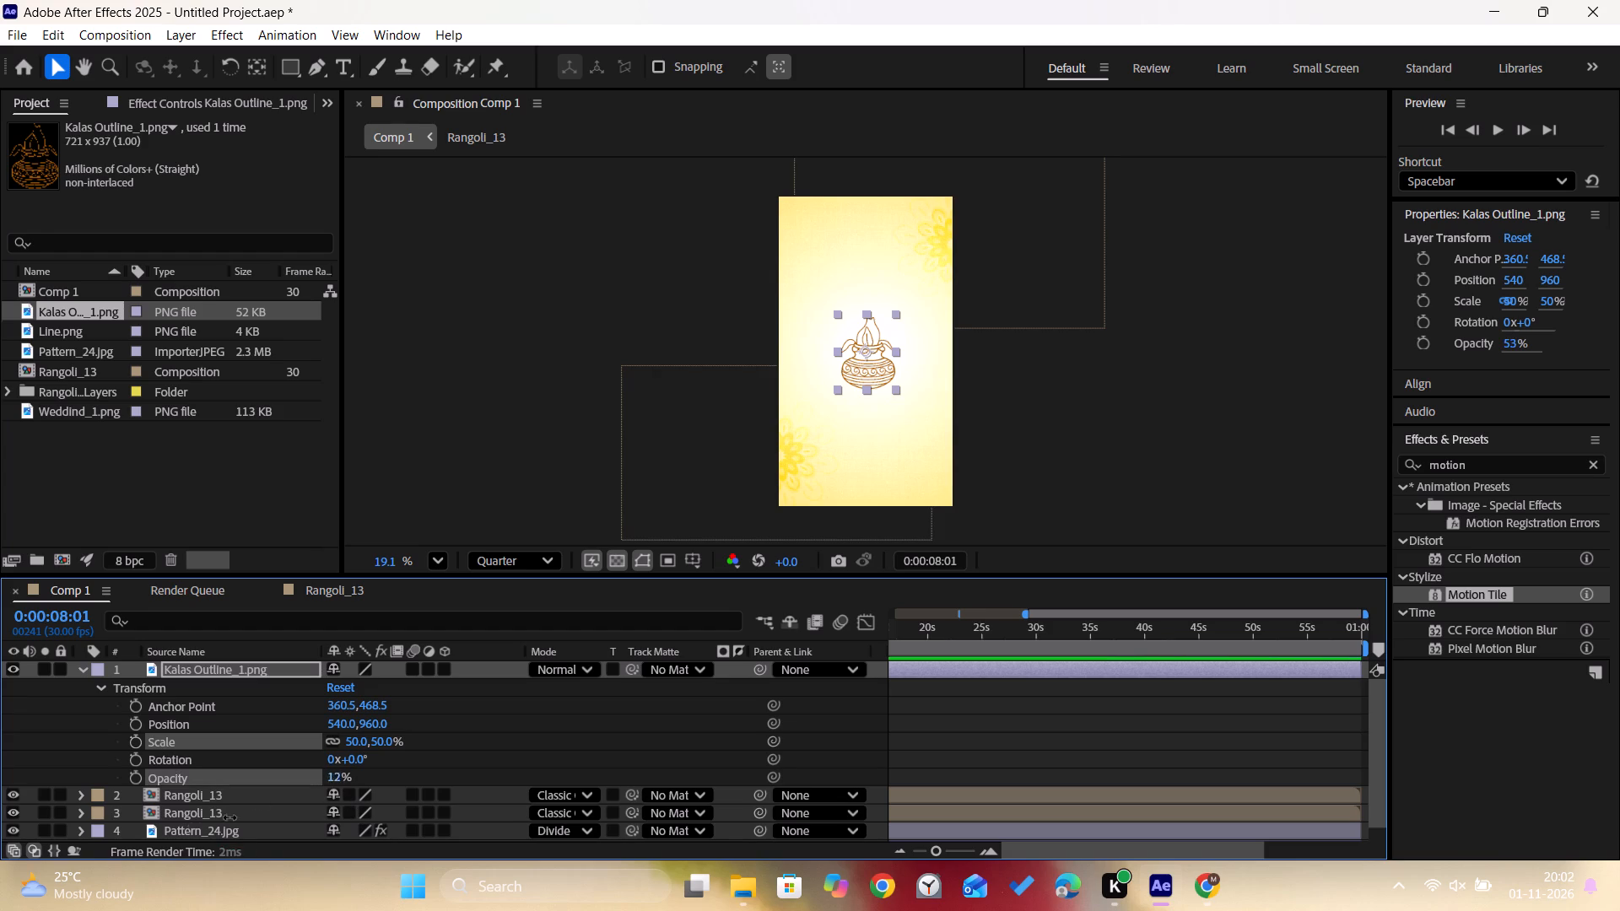
drag(229, 817, 154, 837)
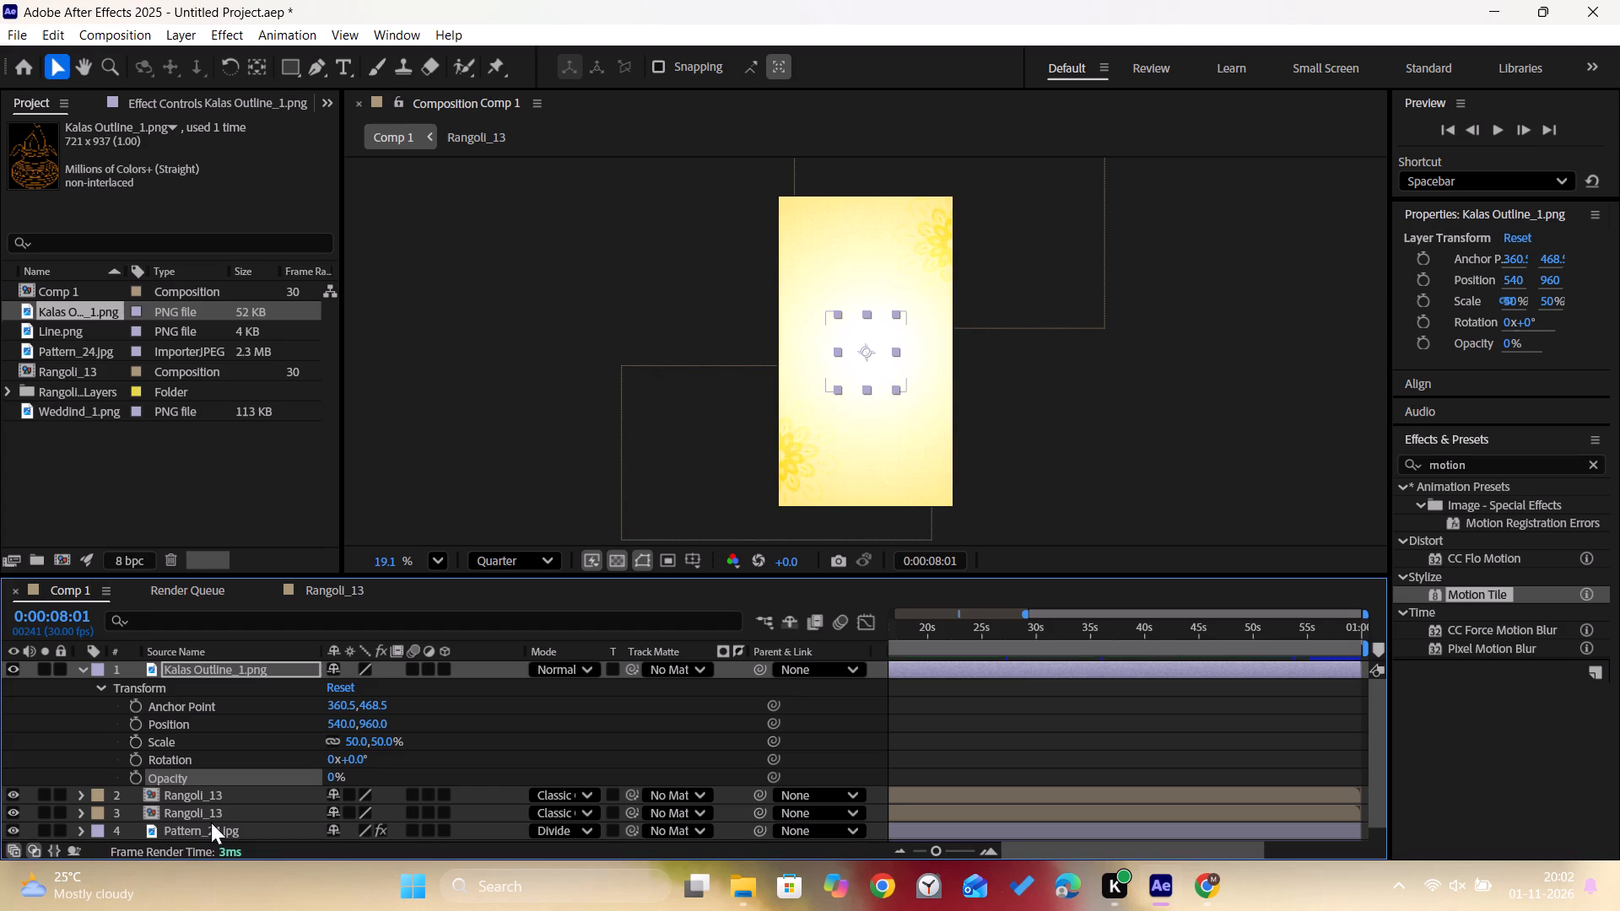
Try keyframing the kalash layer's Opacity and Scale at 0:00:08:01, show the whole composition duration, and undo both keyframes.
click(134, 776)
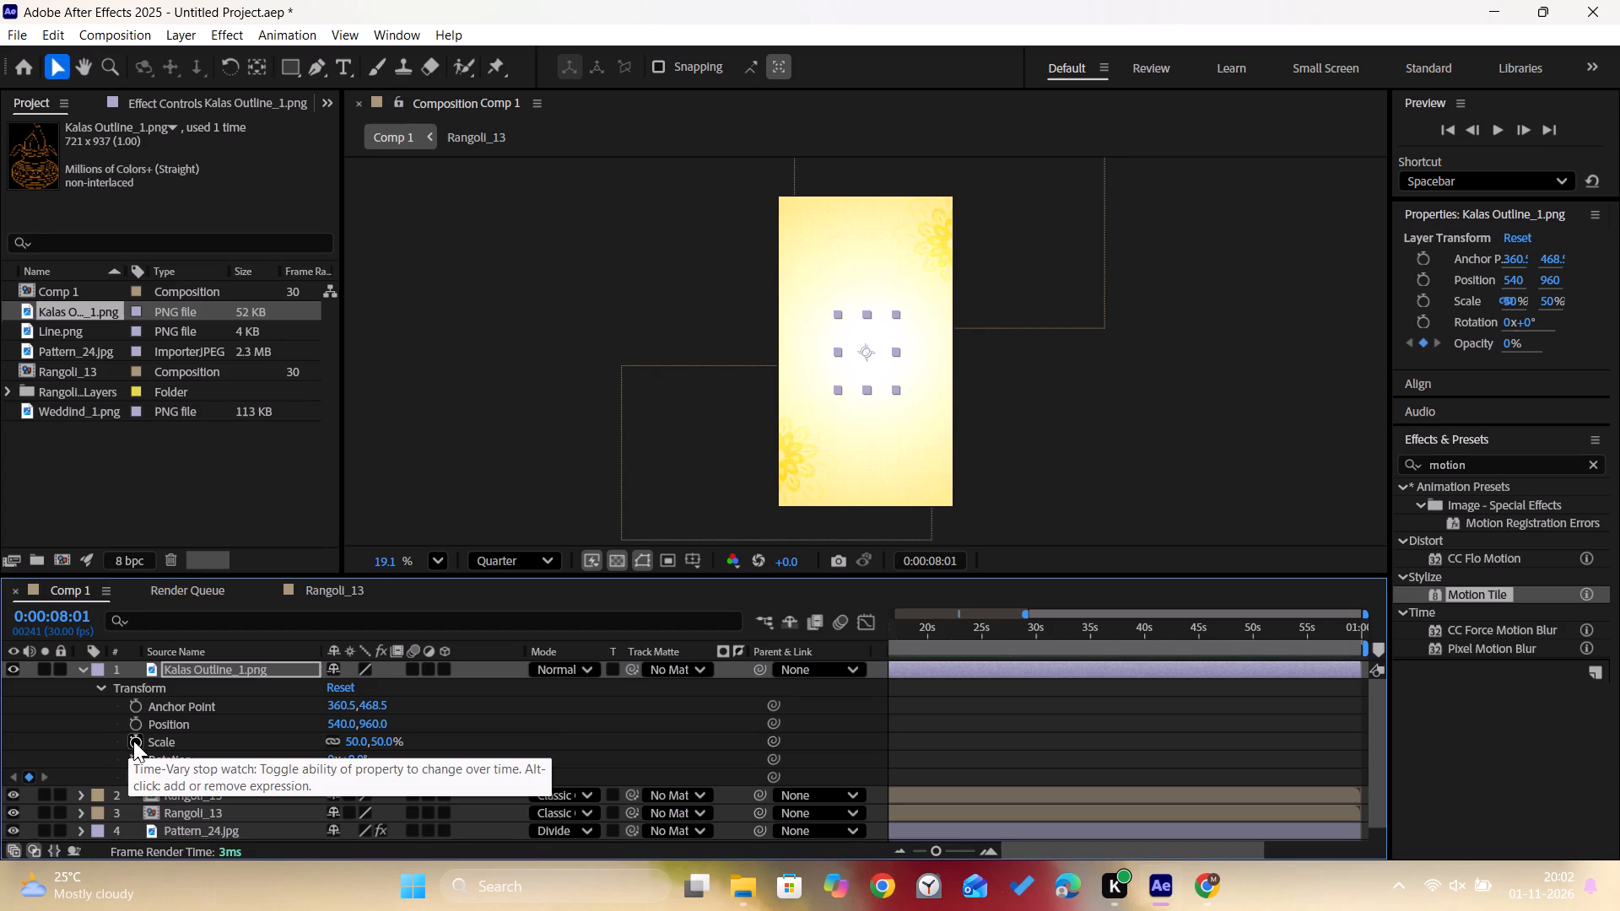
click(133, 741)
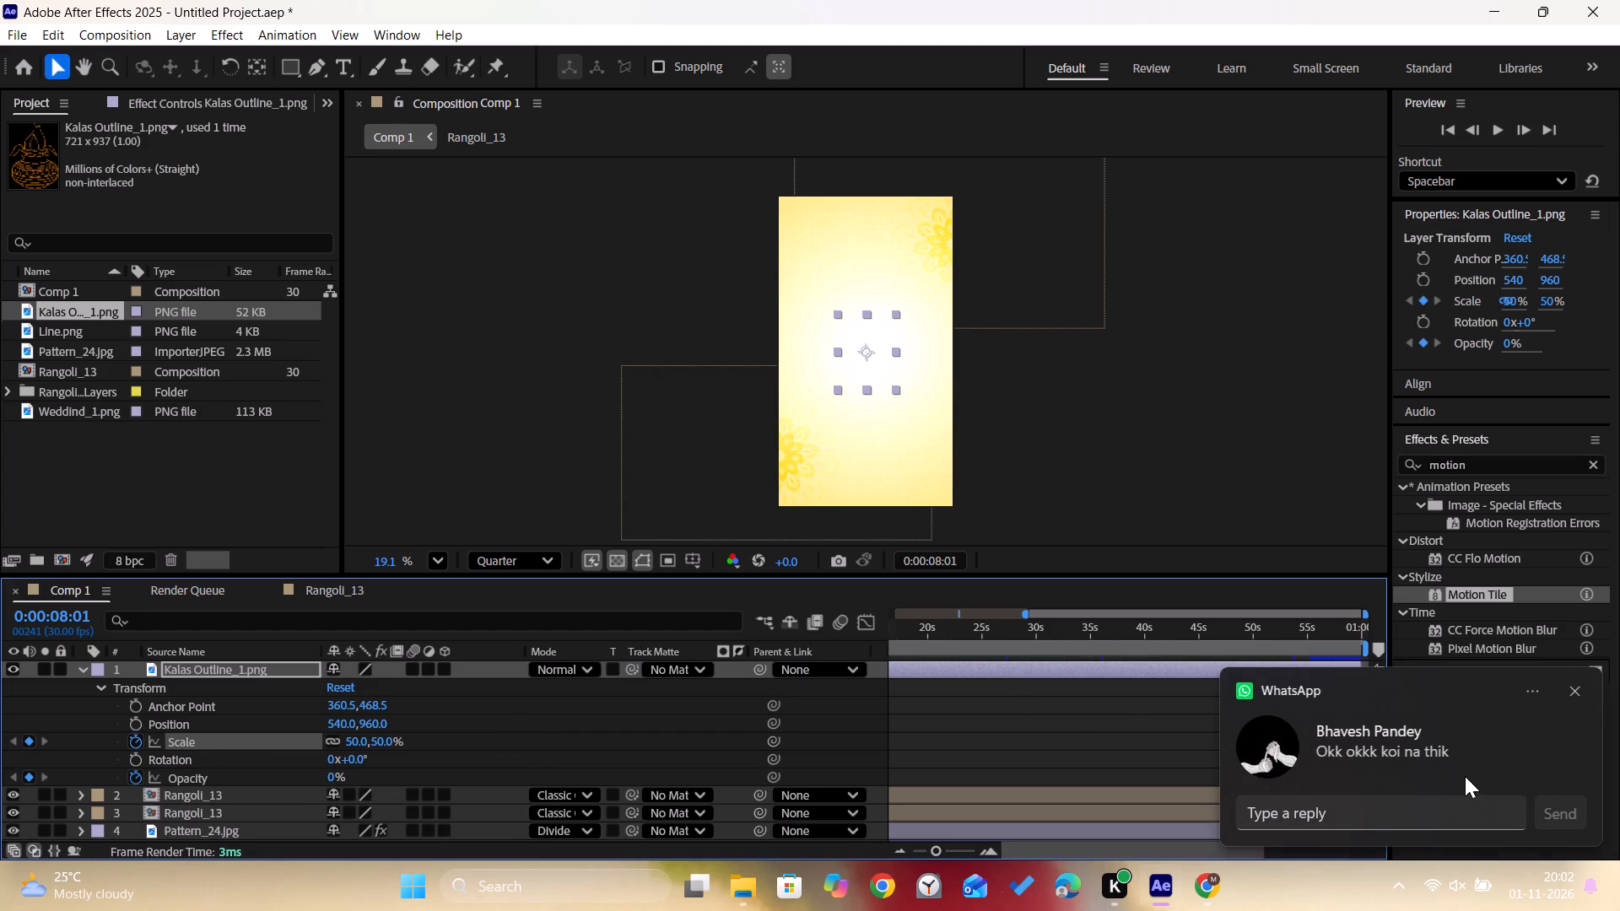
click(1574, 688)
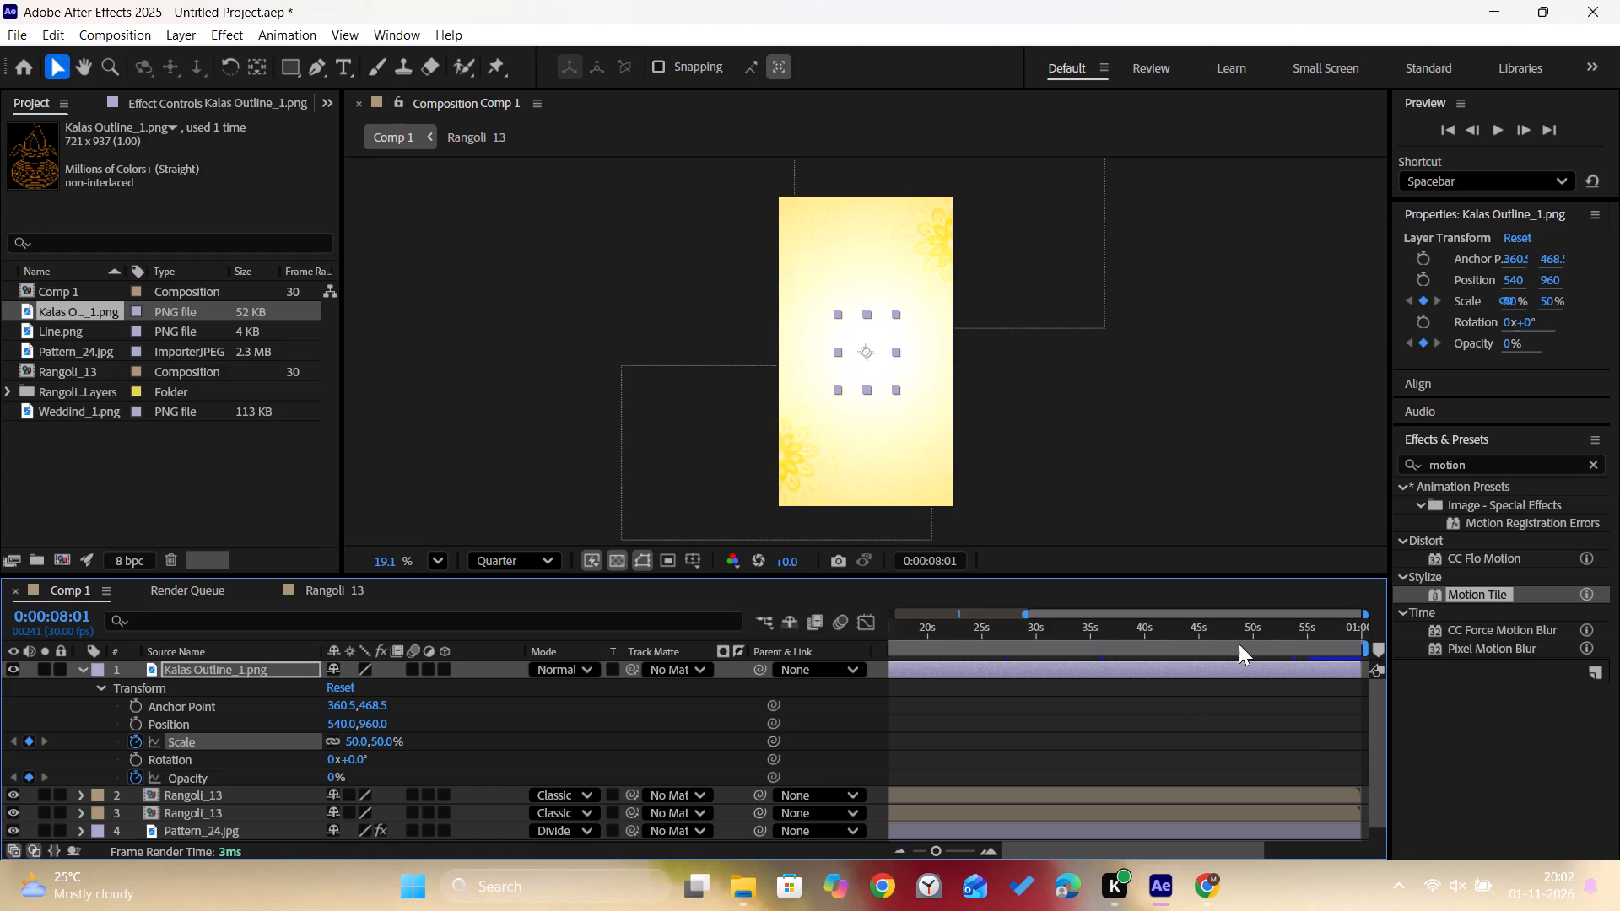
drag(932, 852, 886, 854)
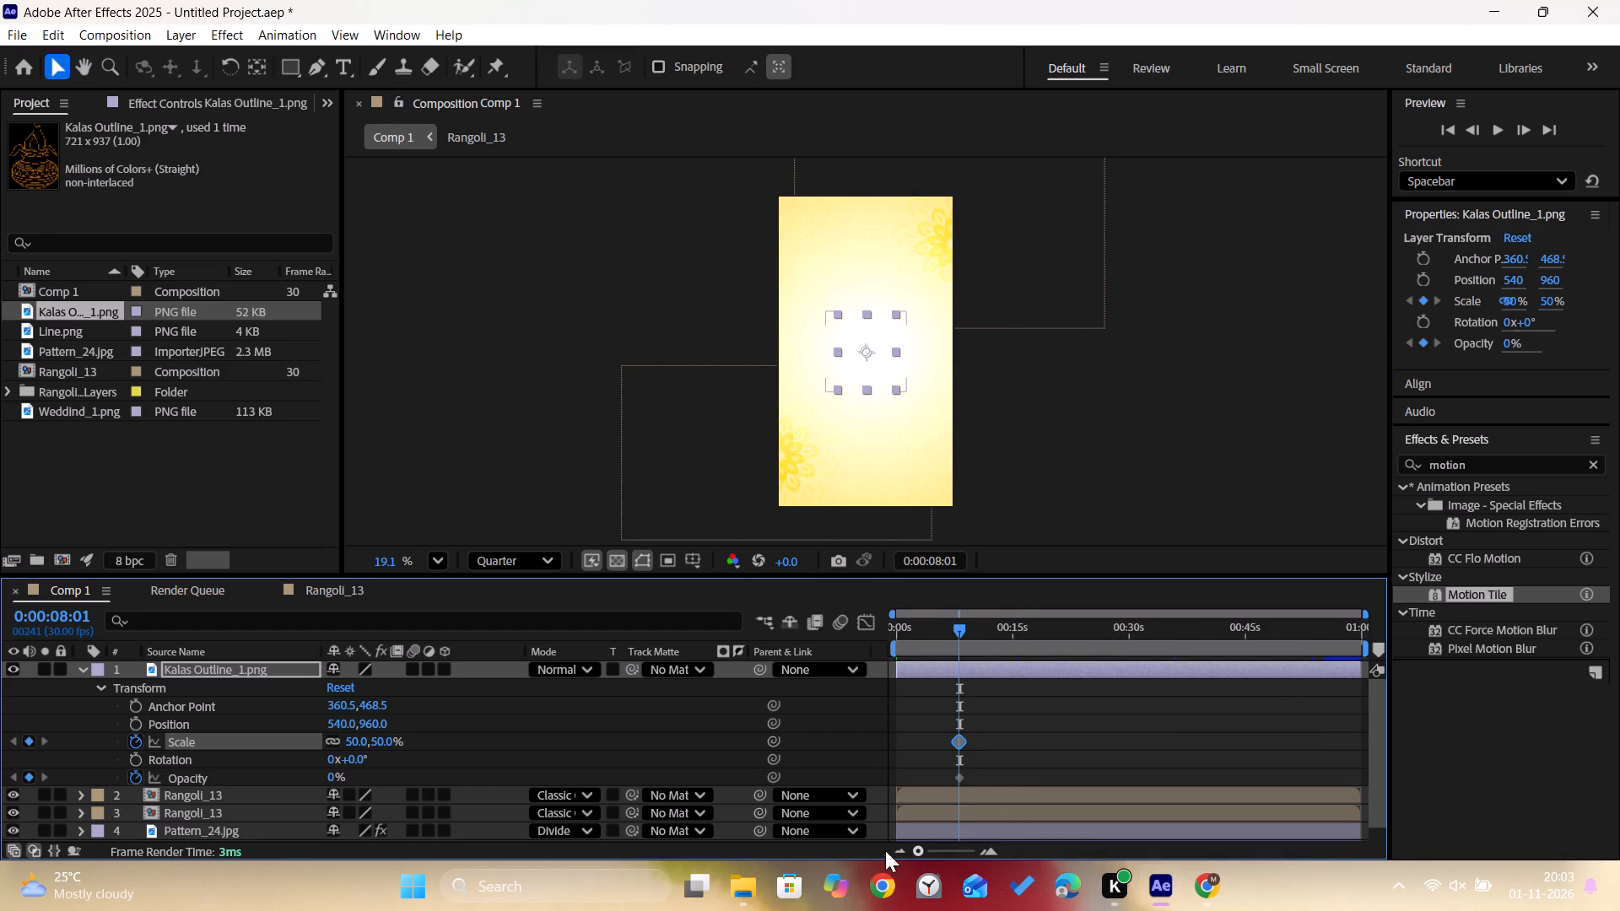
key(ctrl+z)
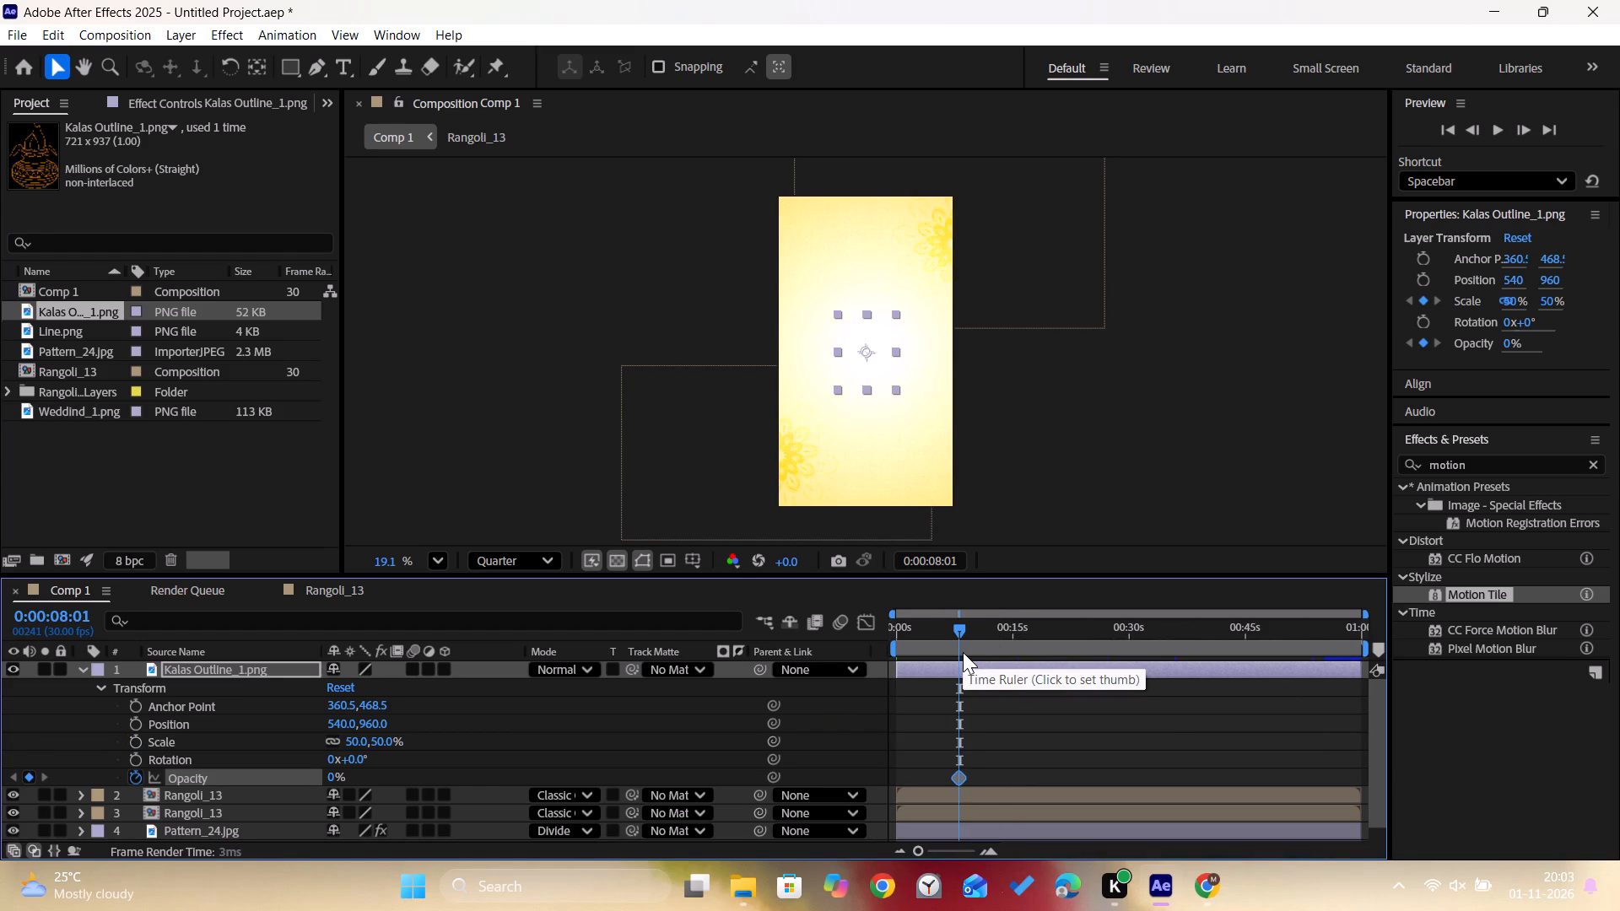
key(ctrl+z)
Add starting Scale and Opacity keyframes to the Kalas Outline_1.png layer at 0:00:00:00.
drag(953, 626, 850, 655)
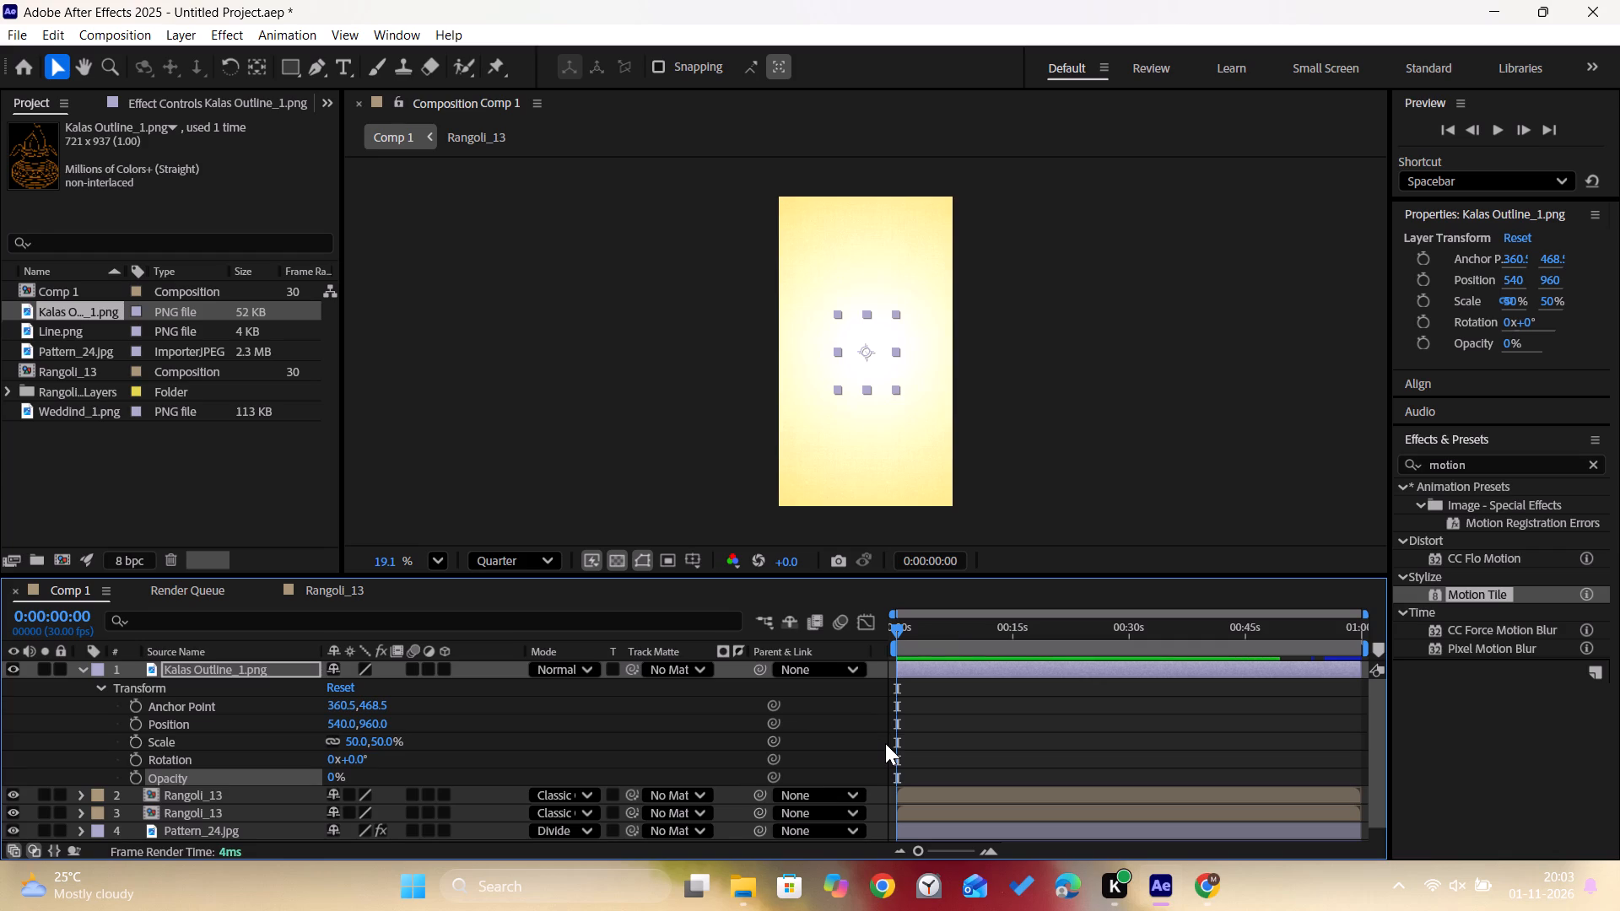
click(137, 739)
click(131, 777)
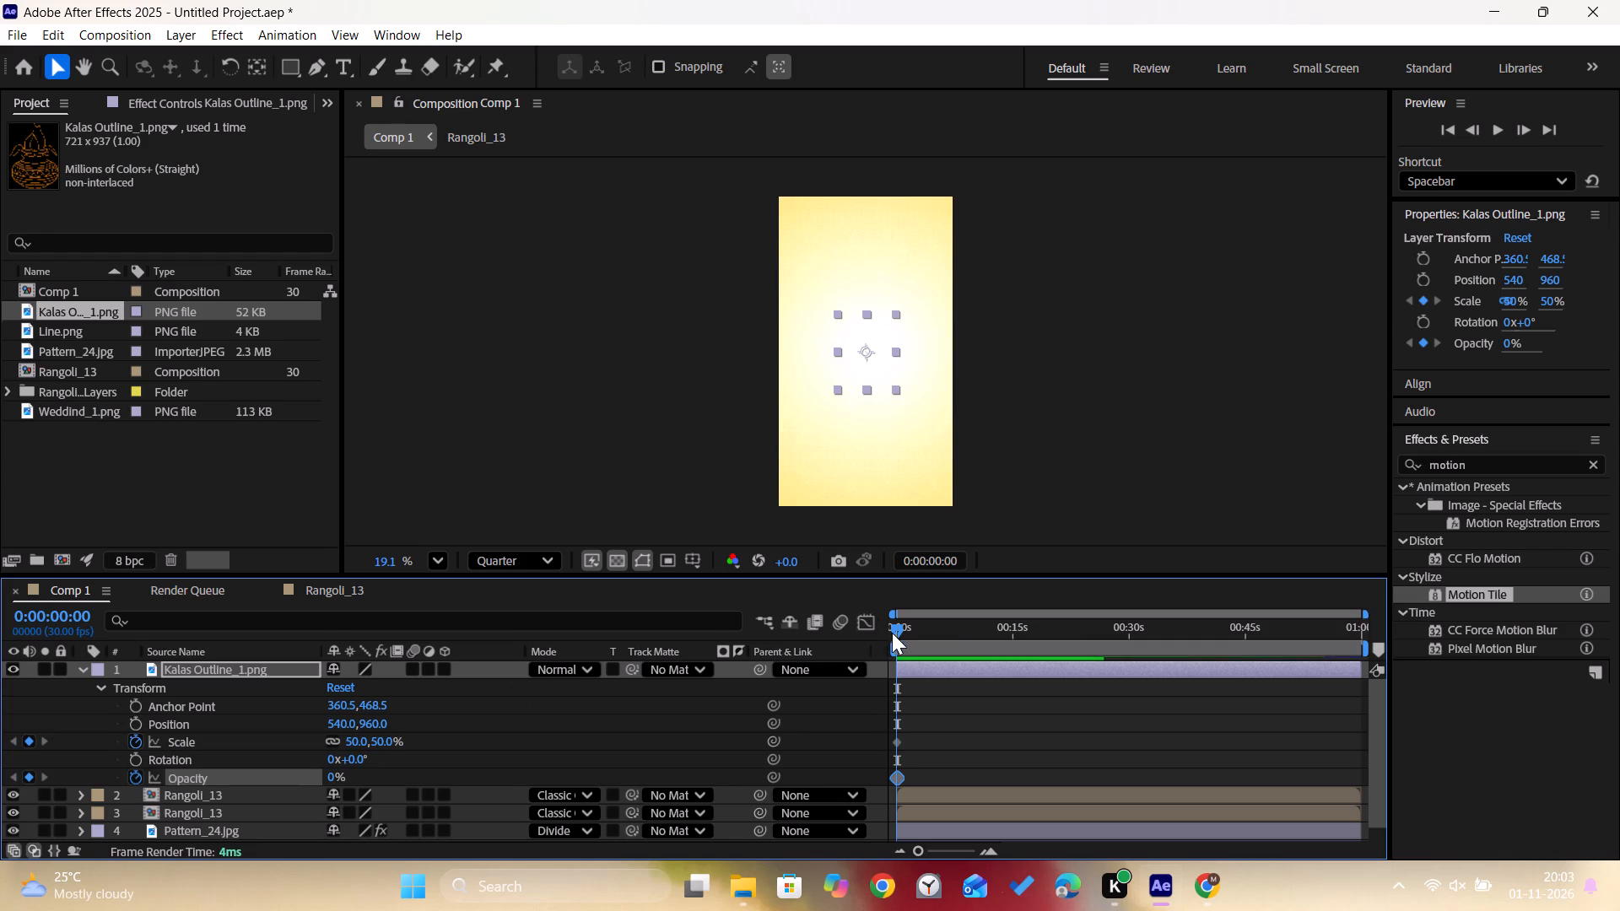
Set the Kalas Outline_1.png layer's Opacity to 100% at 0:00:11:29, adding a second Opacity keyframe.
drag(895, 629, 955, 641)
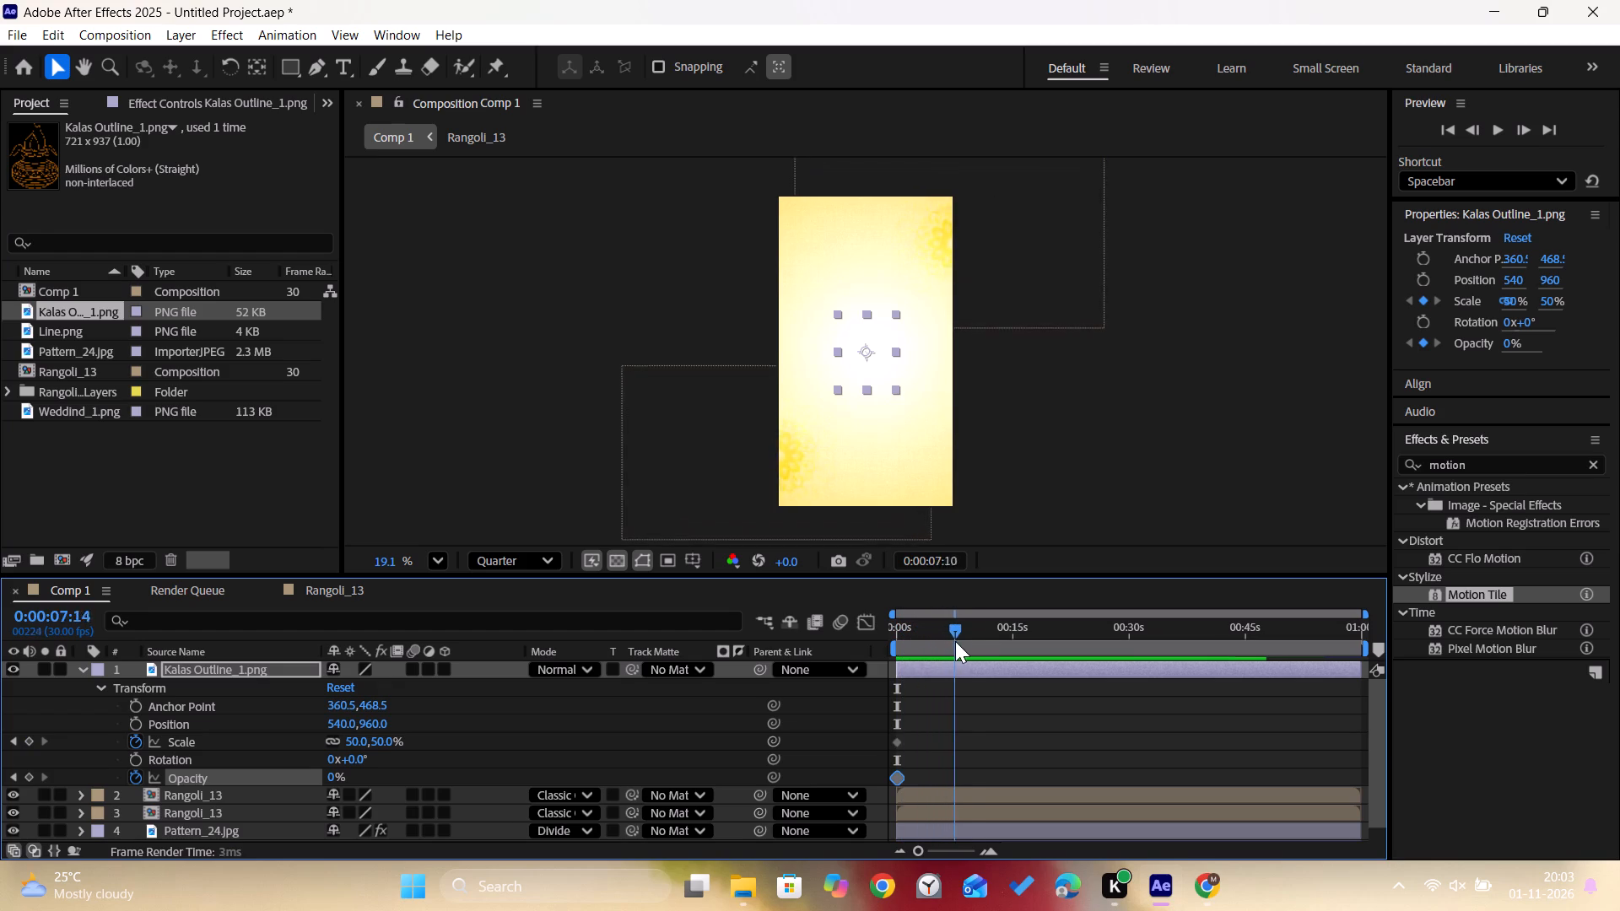
drag(955, 641, 988, 653)
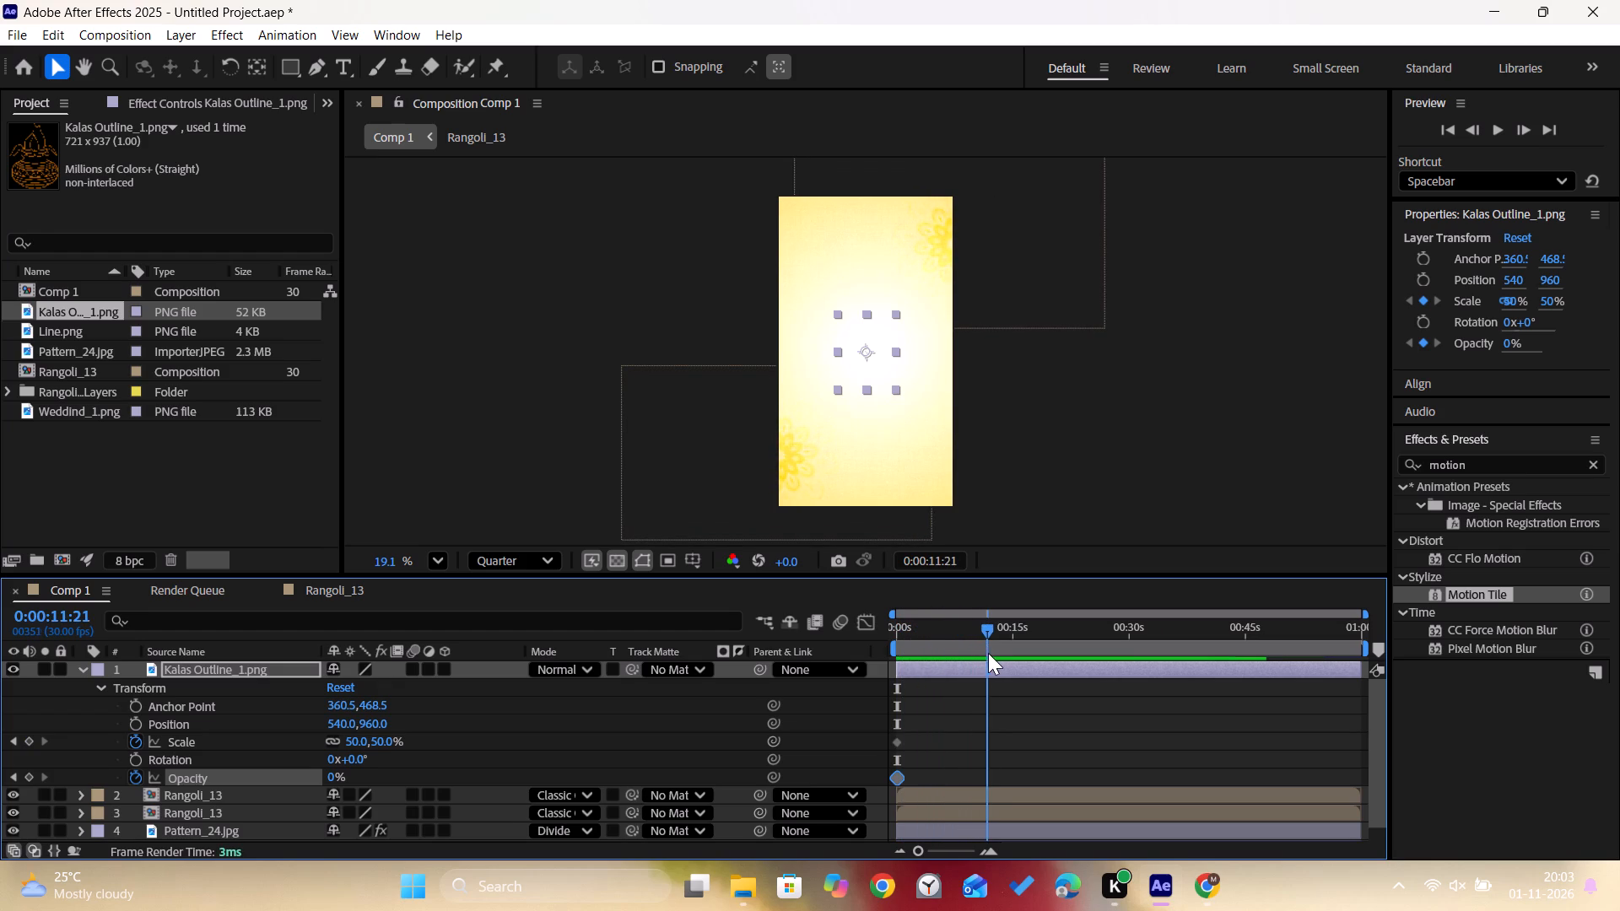
drag(988, 653, 988, 654)
click(338, 776)
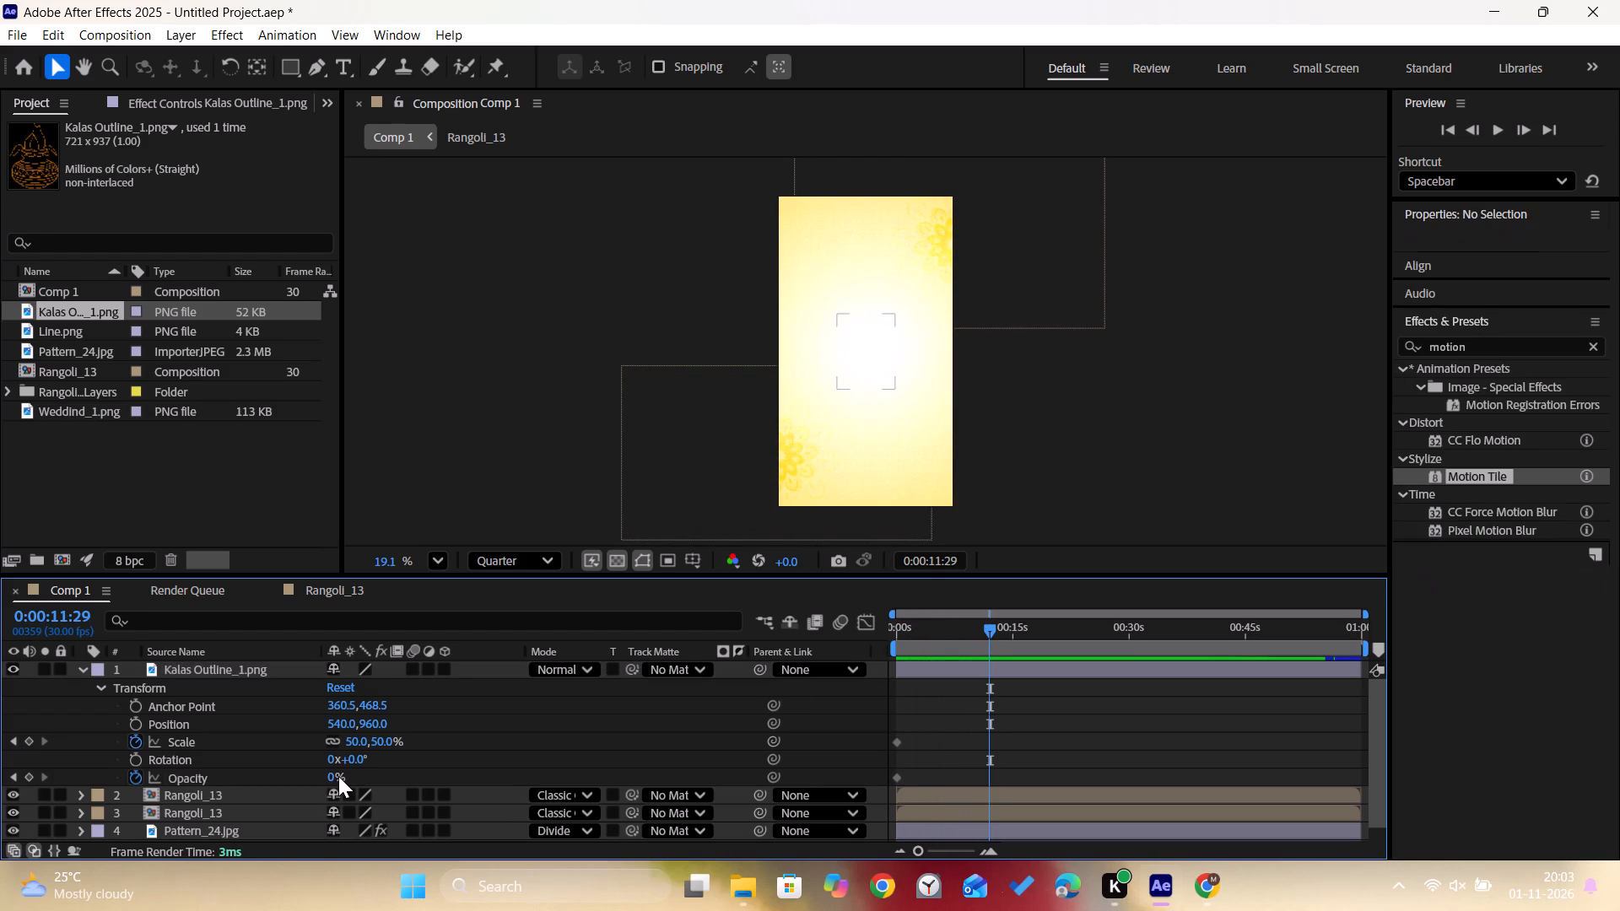
drag(329, 781, 586, 817)
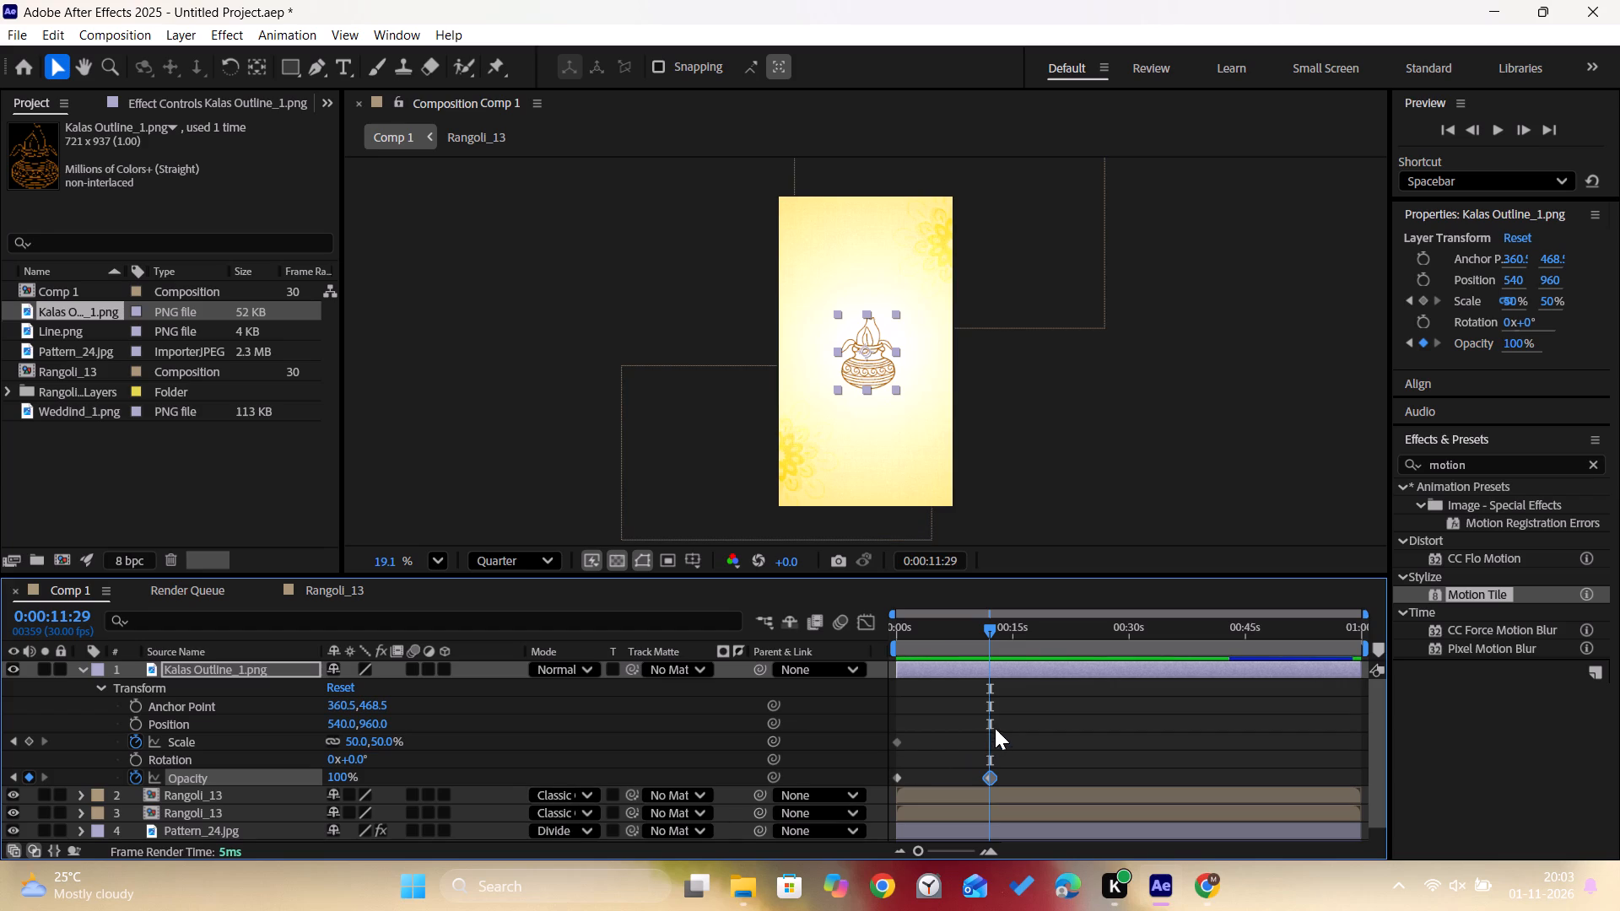
Set the Kalas Outline_1.png layer's Scale to 30% at 0:00:11:29, adding a second Scale keyframe.
click(354, 738)
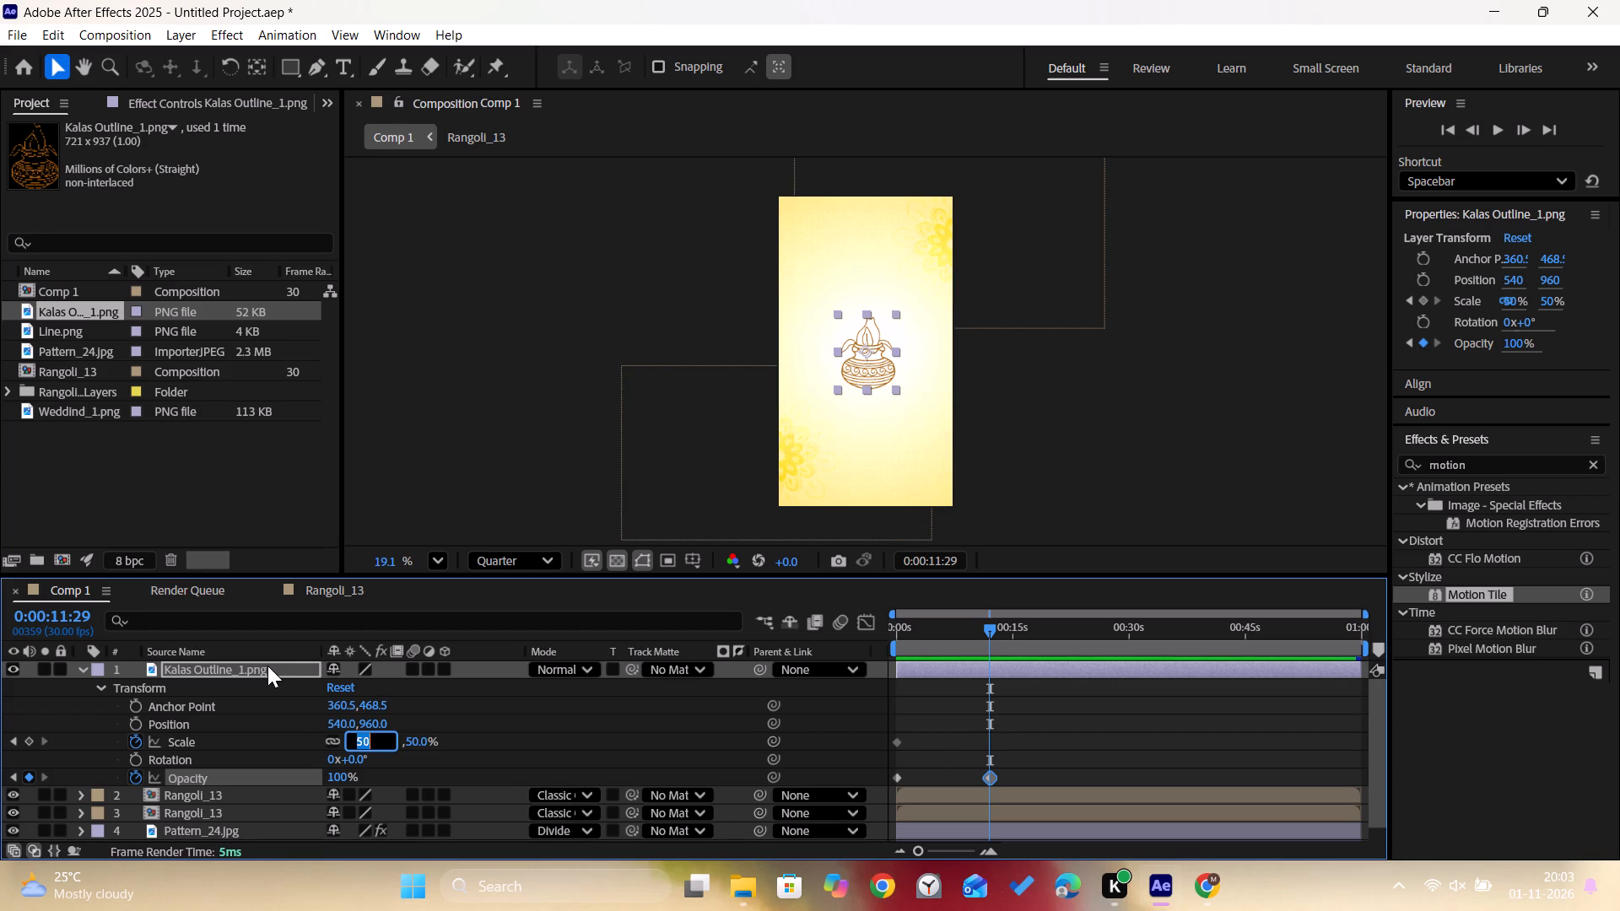
text(30)
key(Return)
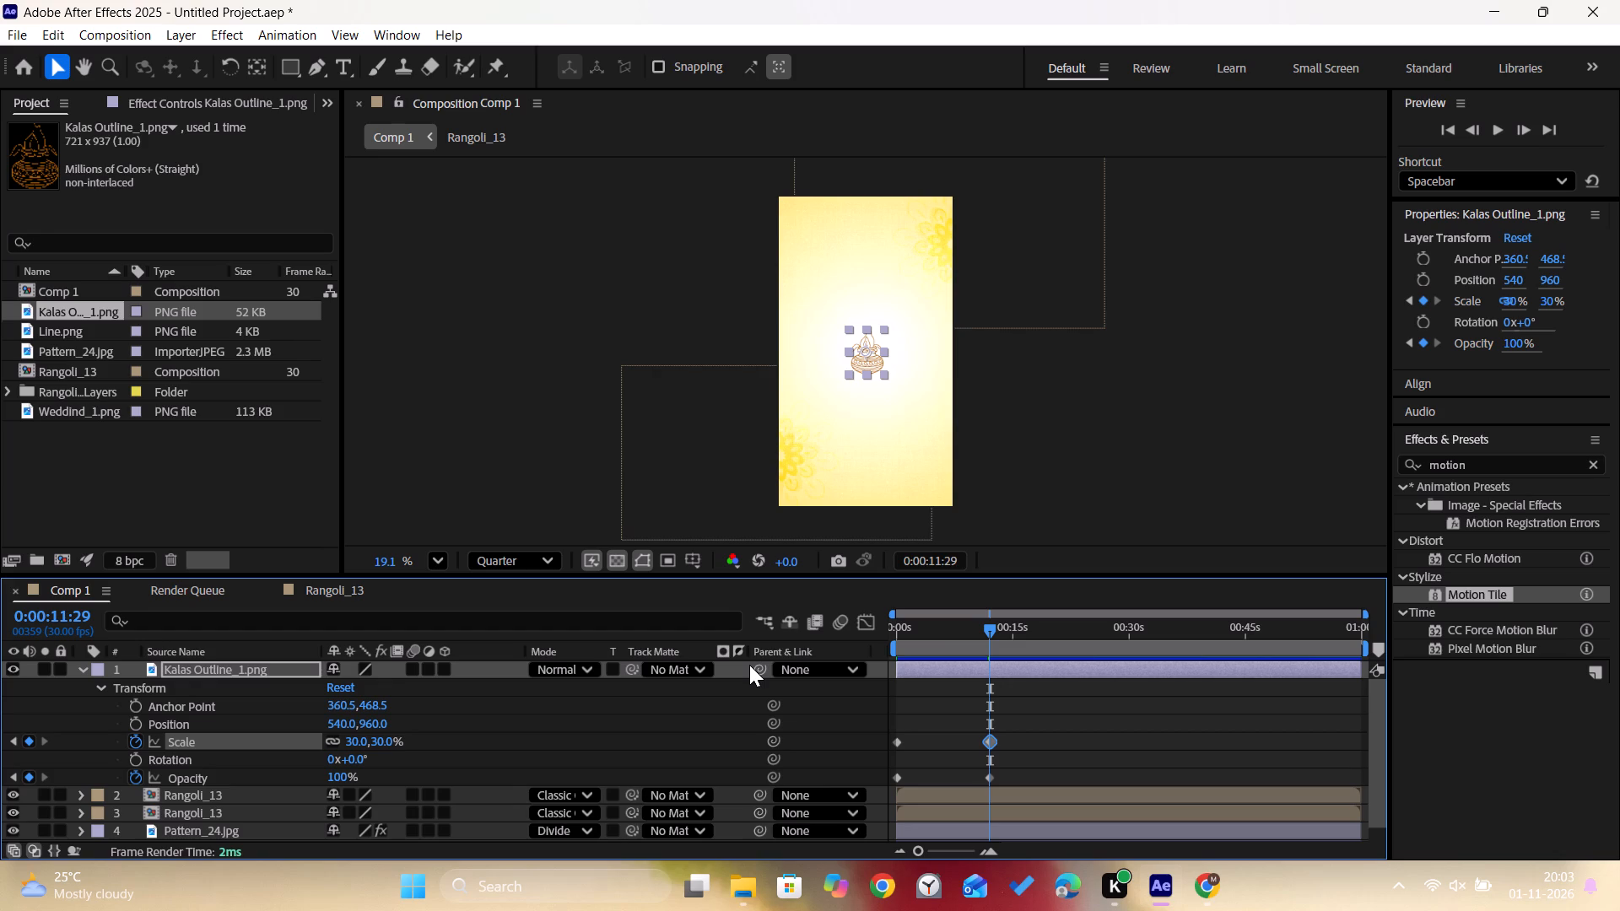
Set the kalash layer's starting Scale keyframe at 0:00:00:00 to 100% and preview the animation.
key(ctrl+t)
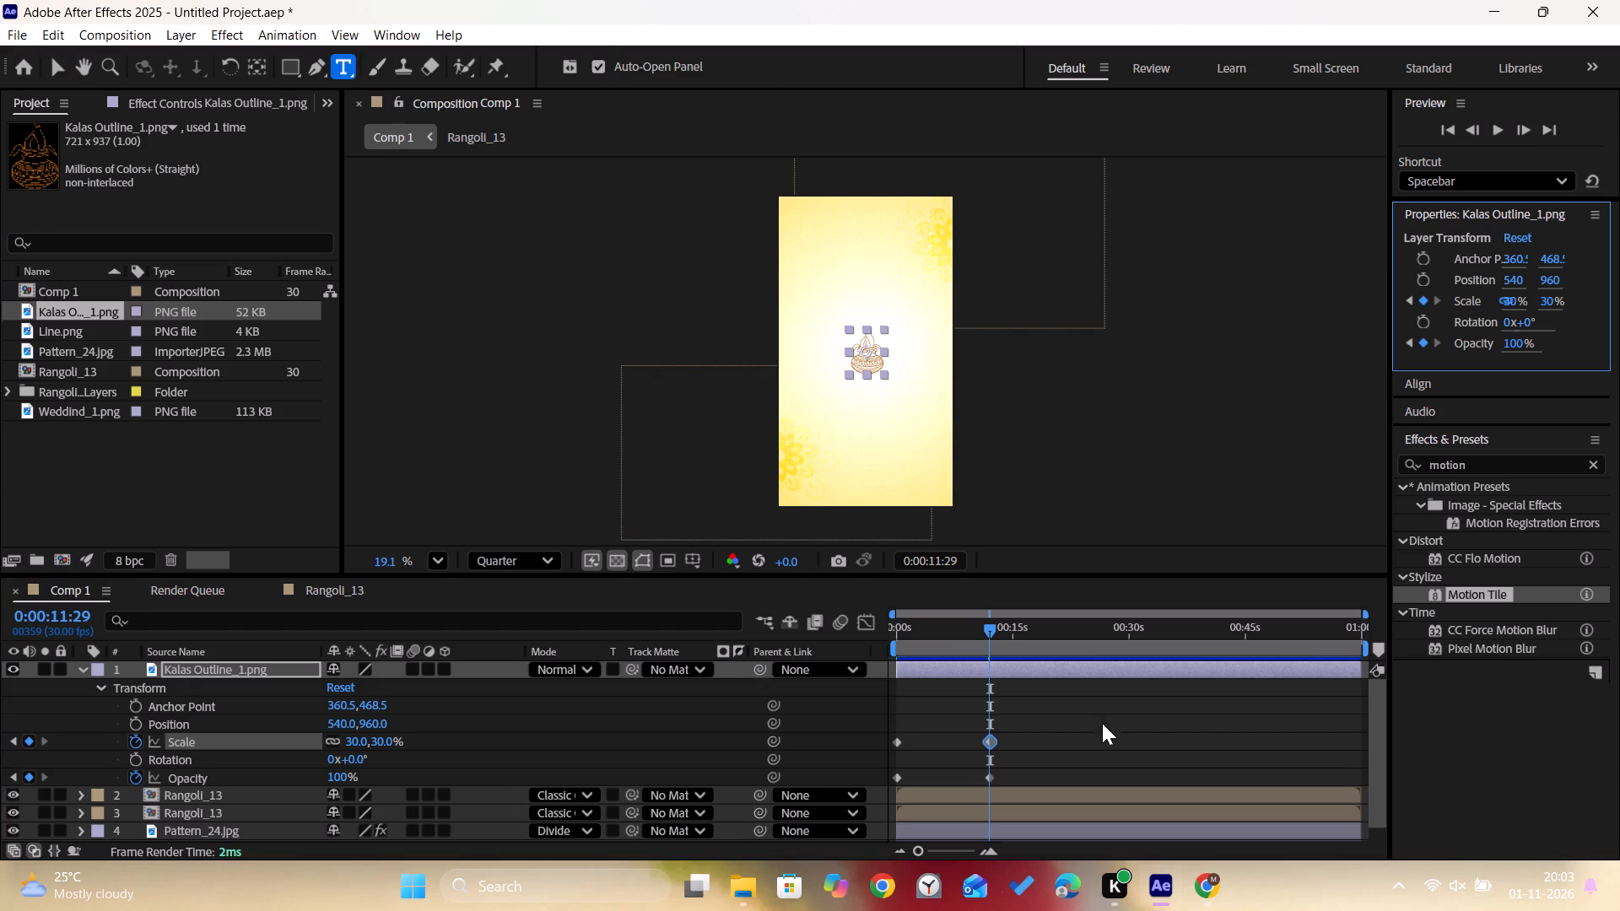
key(j)
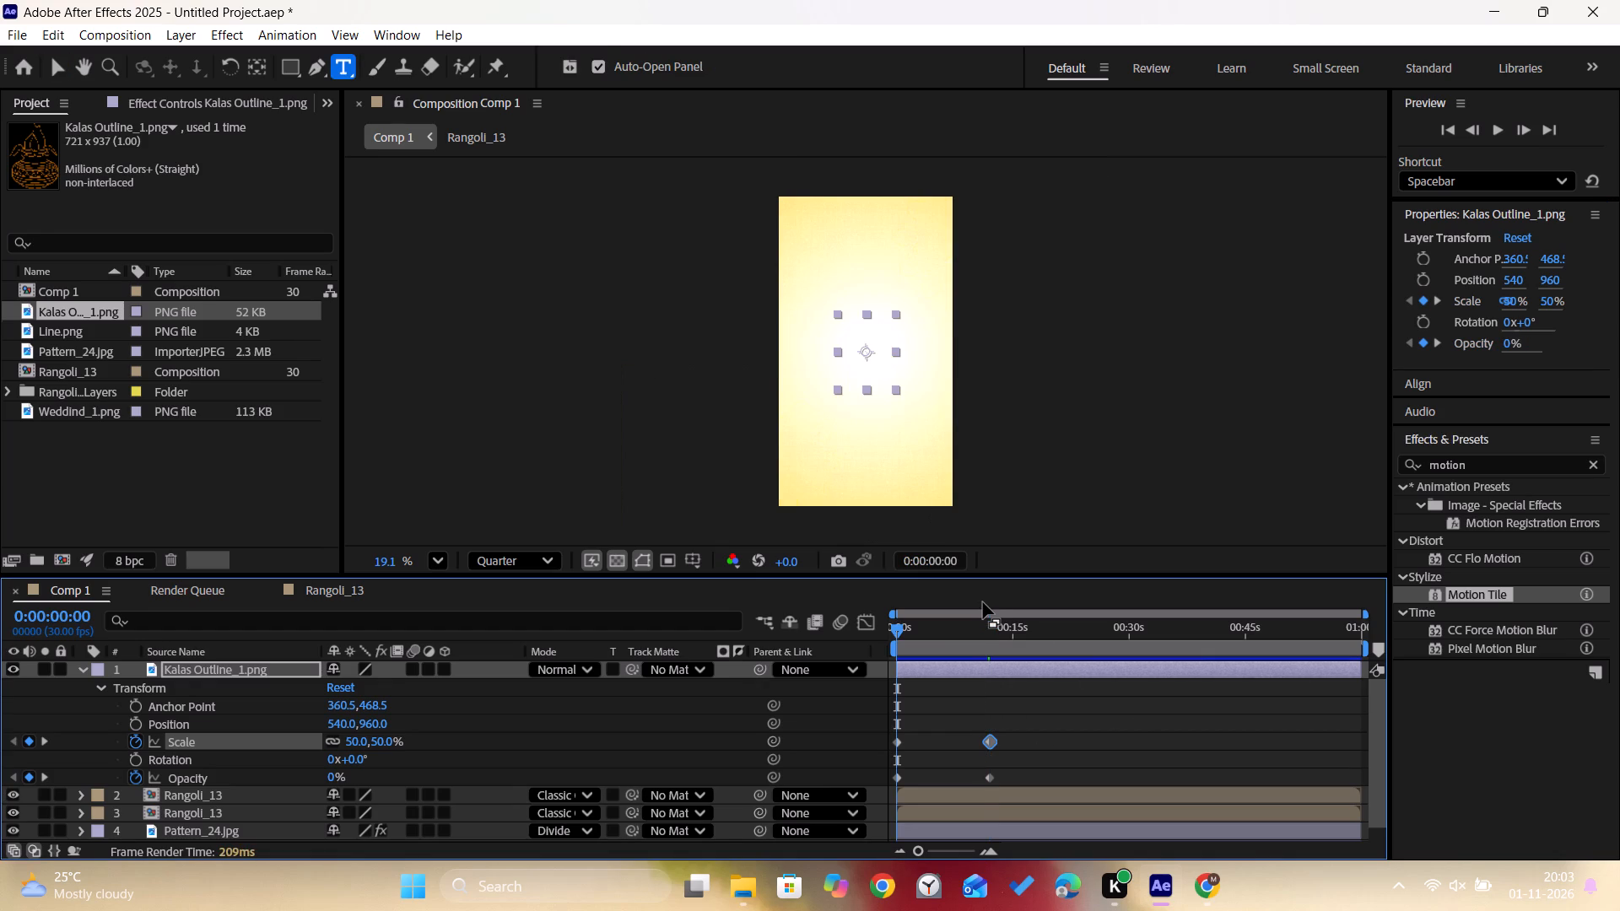
click(353, 736)
text(100)
key(Return)
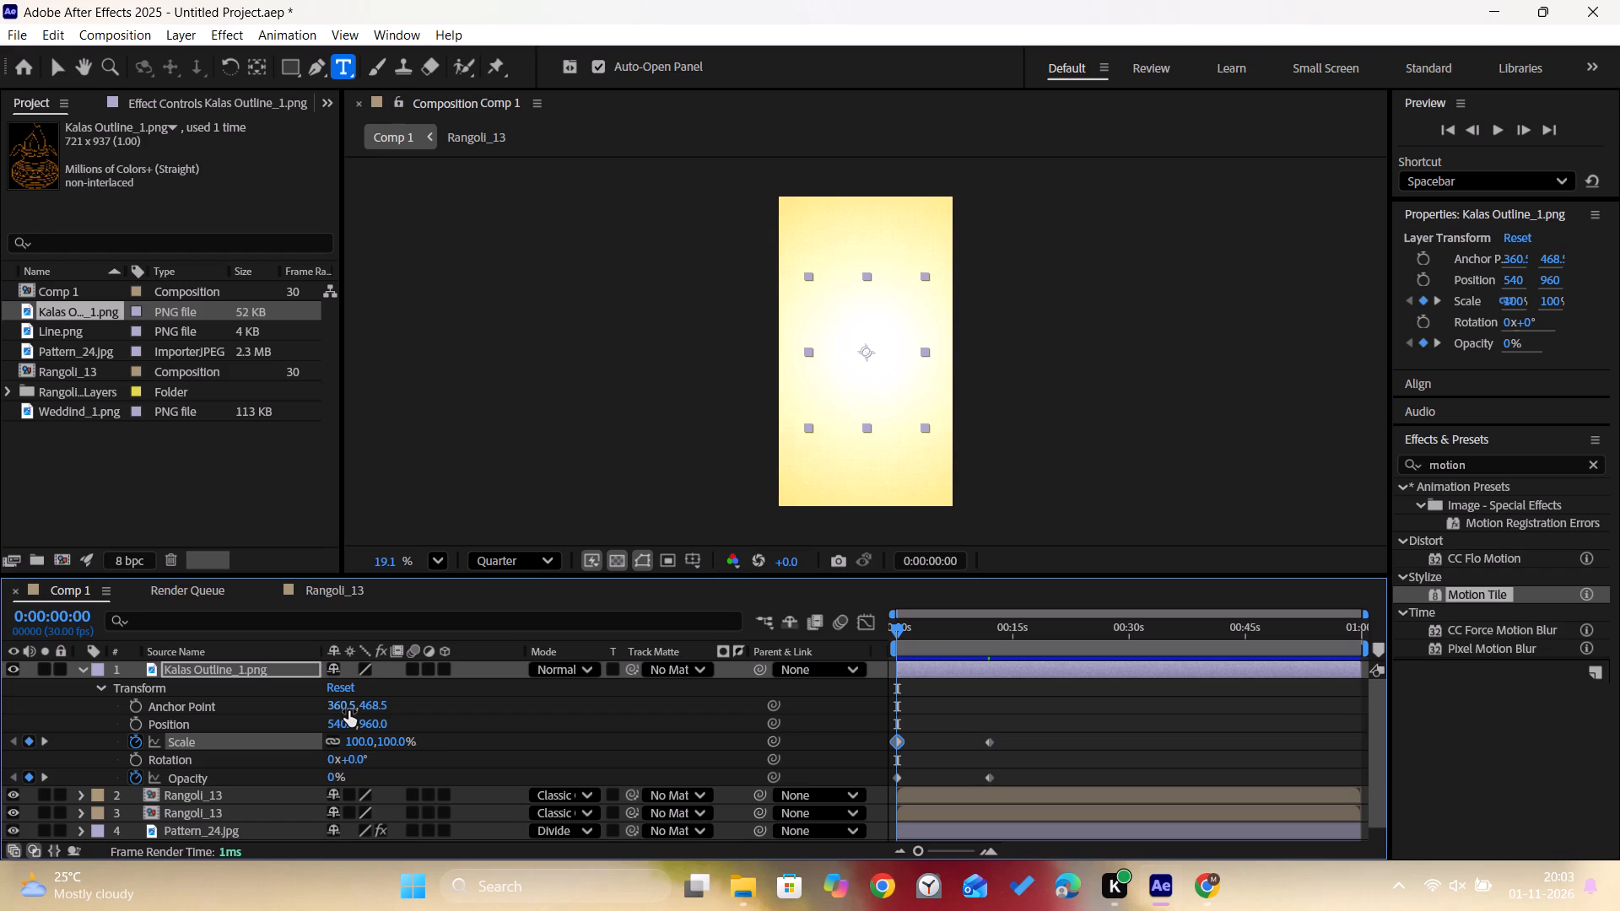
key(space)
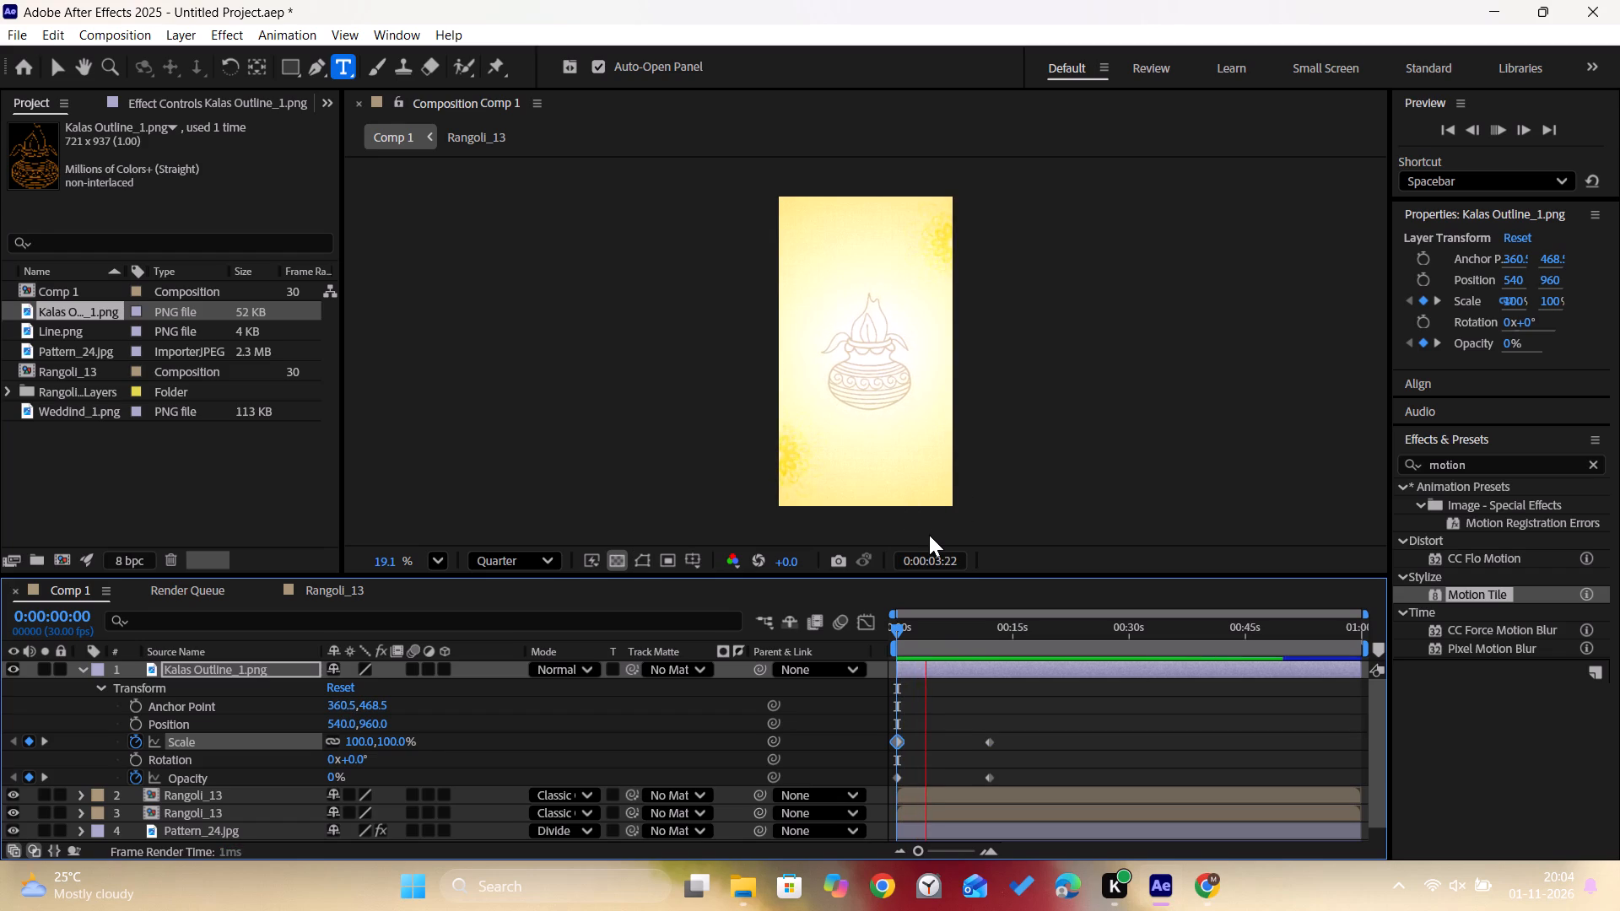
drag(899, 629, 870, 639)
Apply Easy Ease to all of the kalash layer's Scale and Opacity keyframes and show their curves in the Graph Editor.
drag(1012, 724, 933, 769)
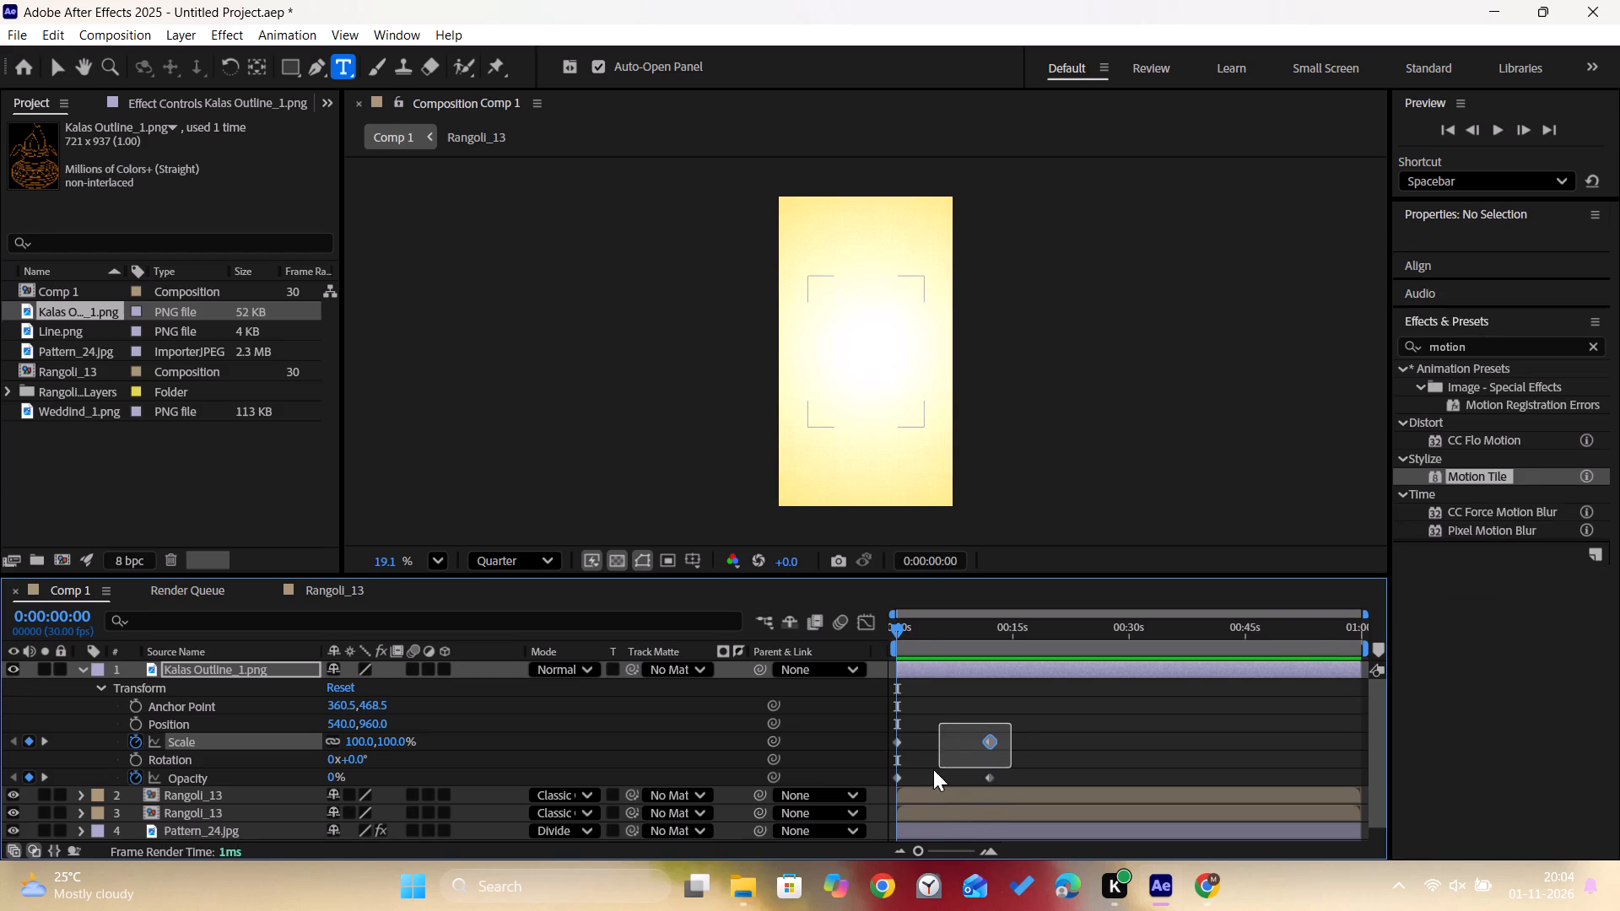
drag(933, 769, 884, 779)
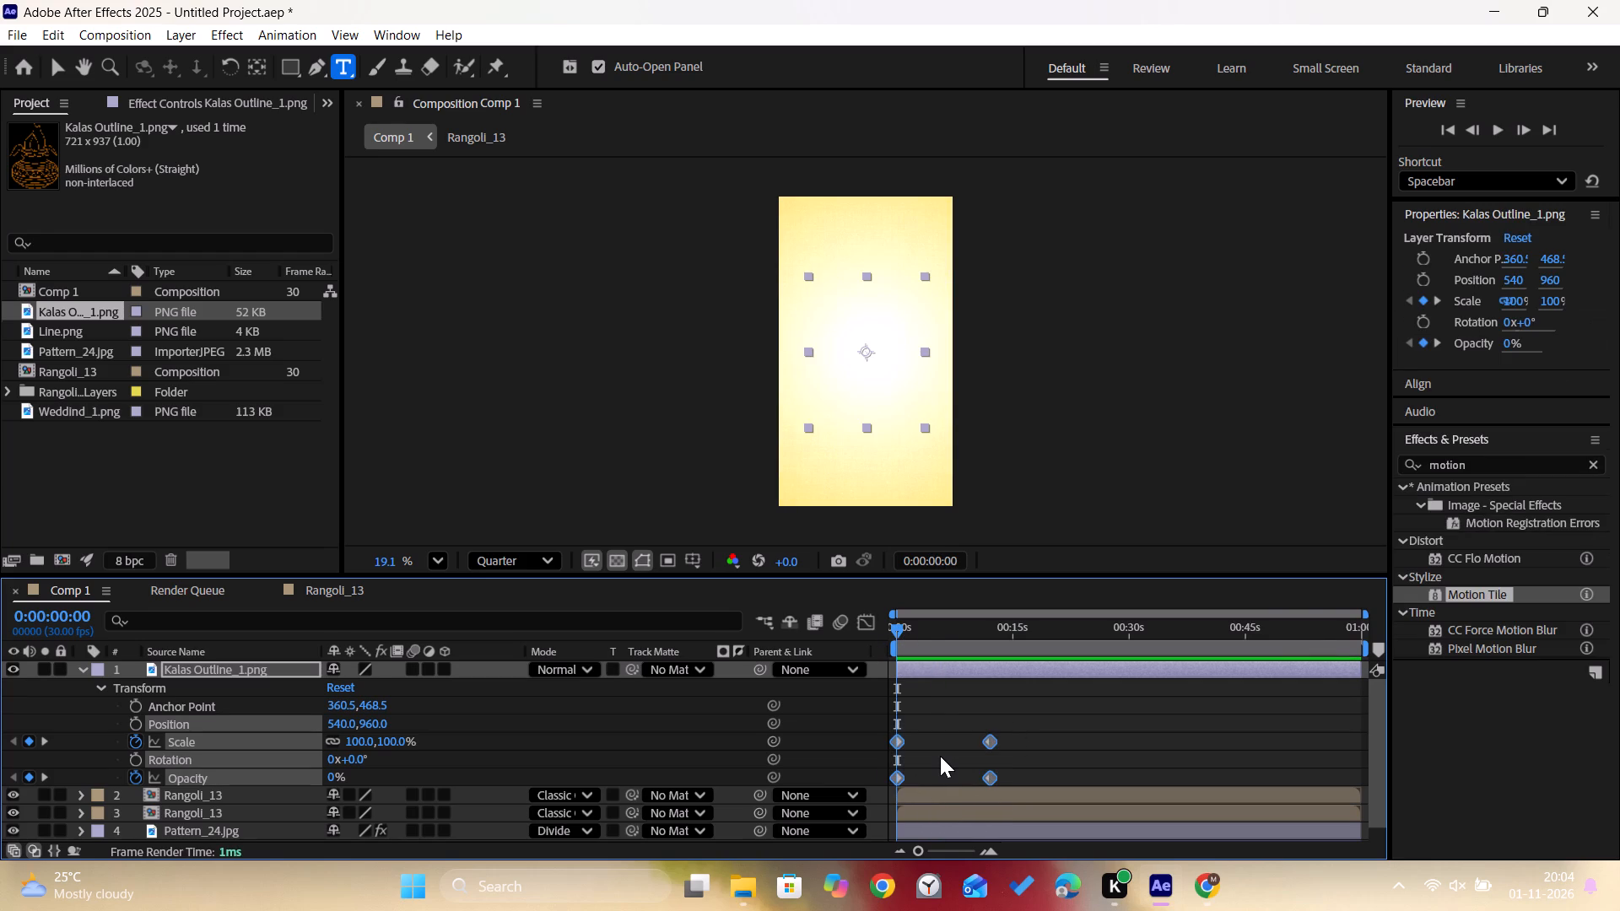
key(F9)
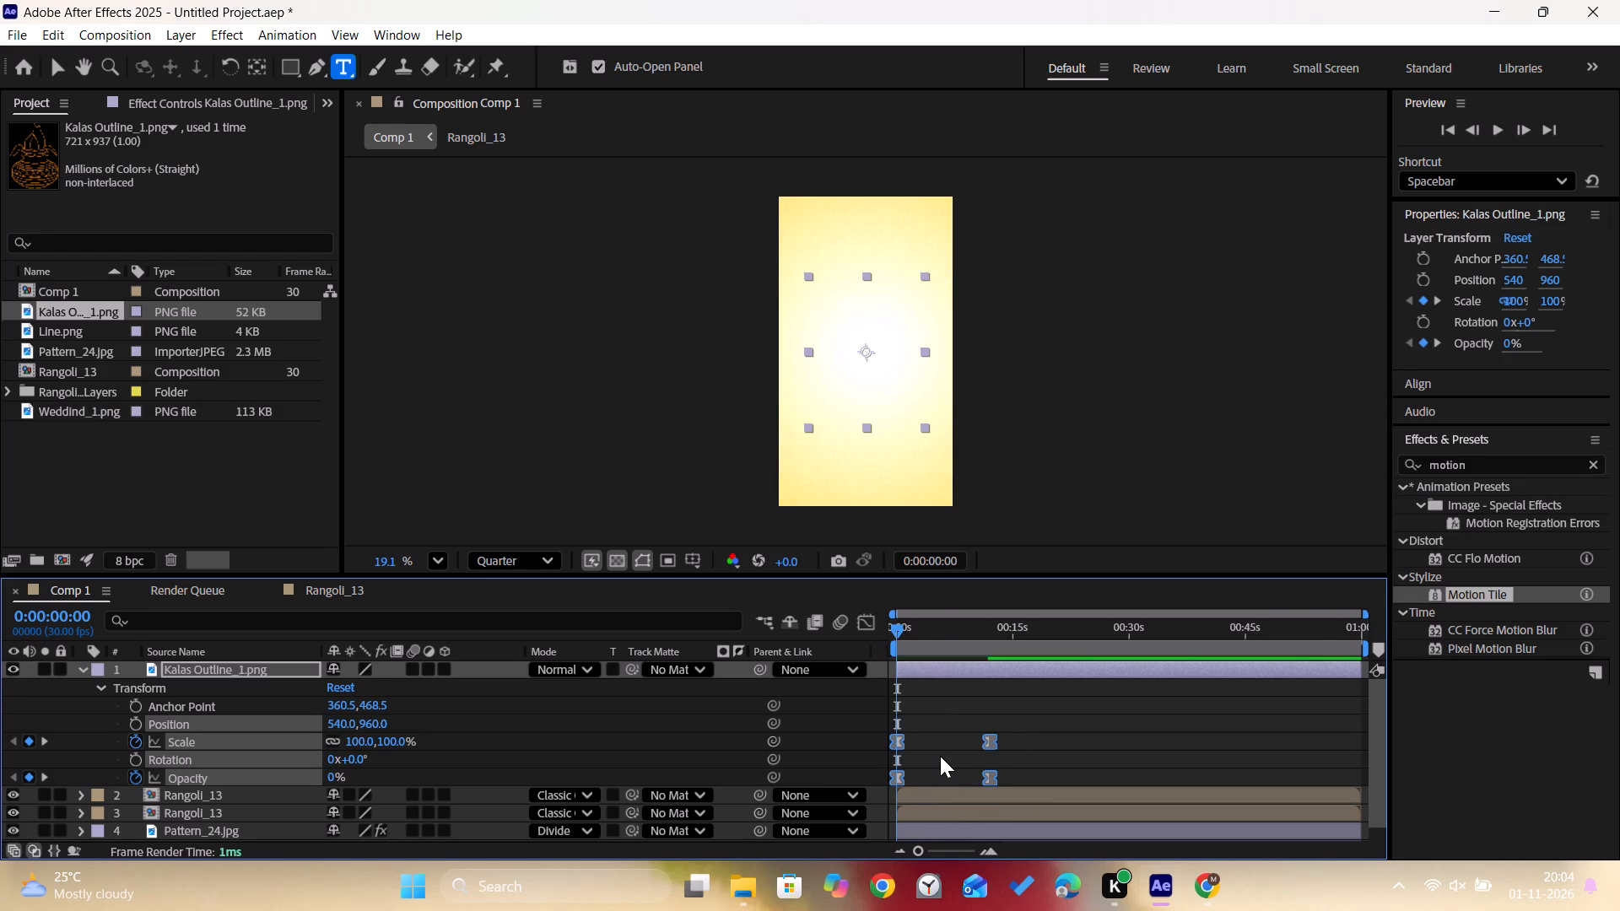
click(870, 625)
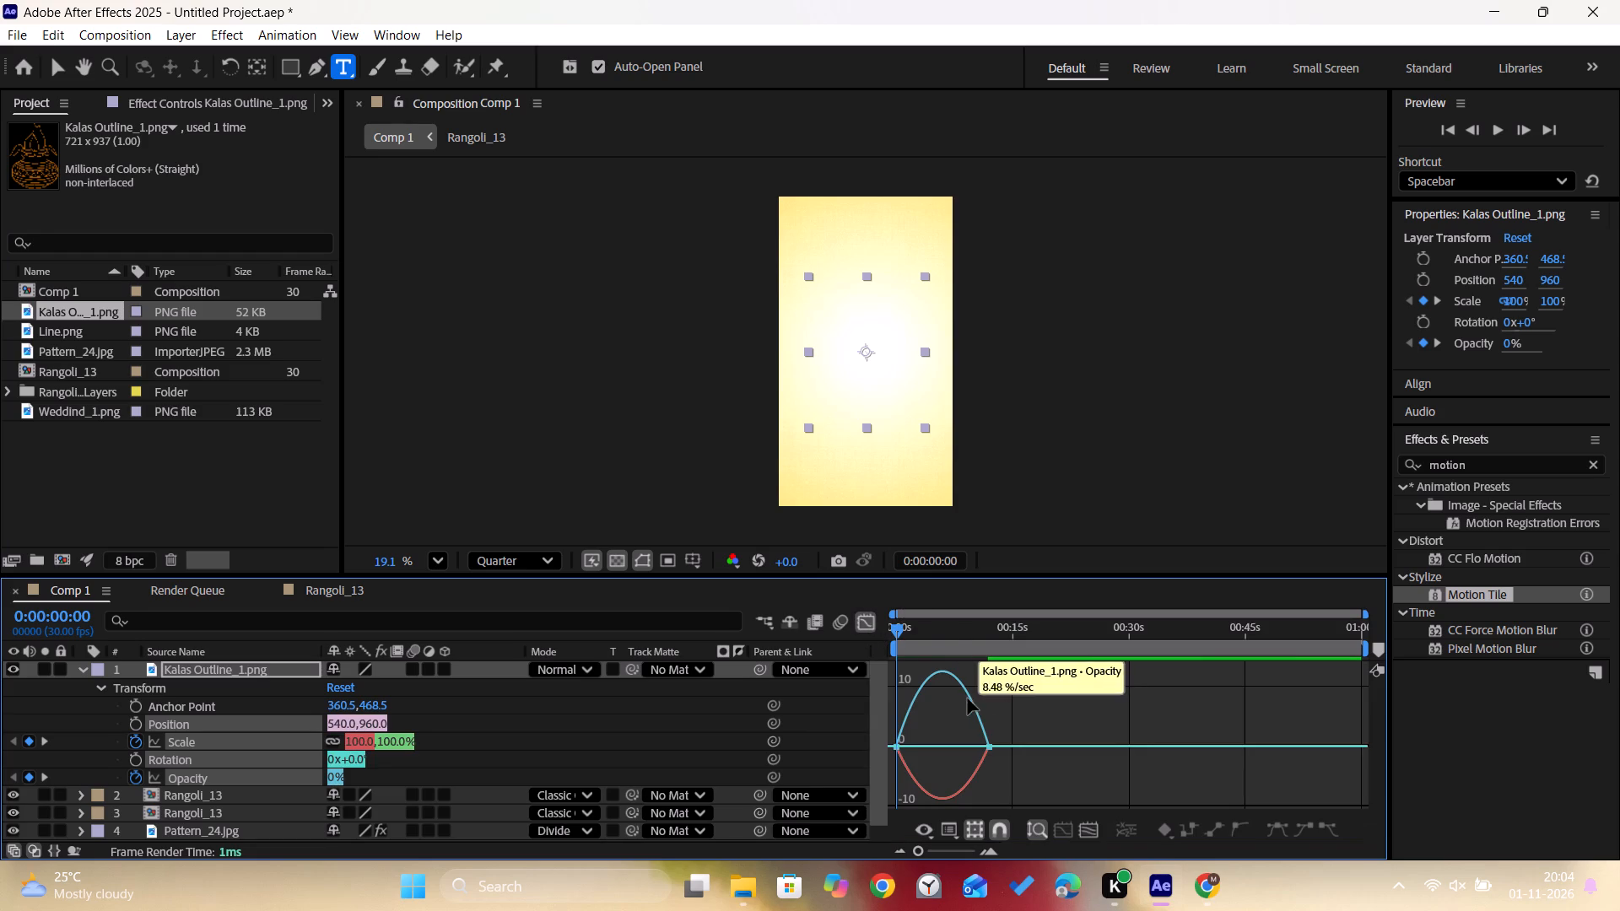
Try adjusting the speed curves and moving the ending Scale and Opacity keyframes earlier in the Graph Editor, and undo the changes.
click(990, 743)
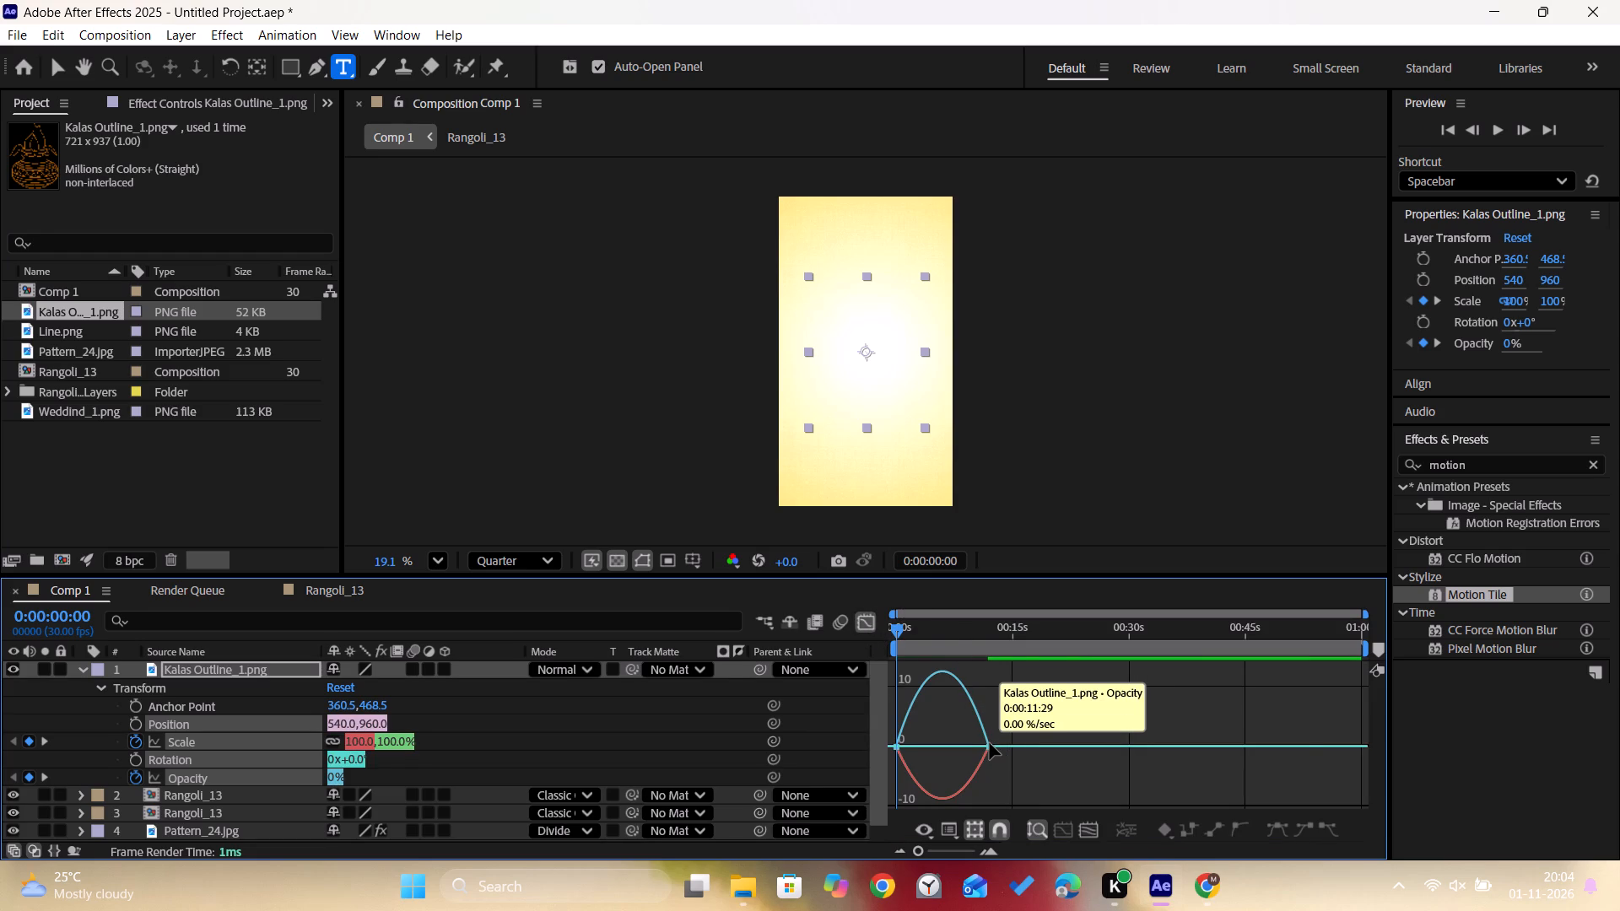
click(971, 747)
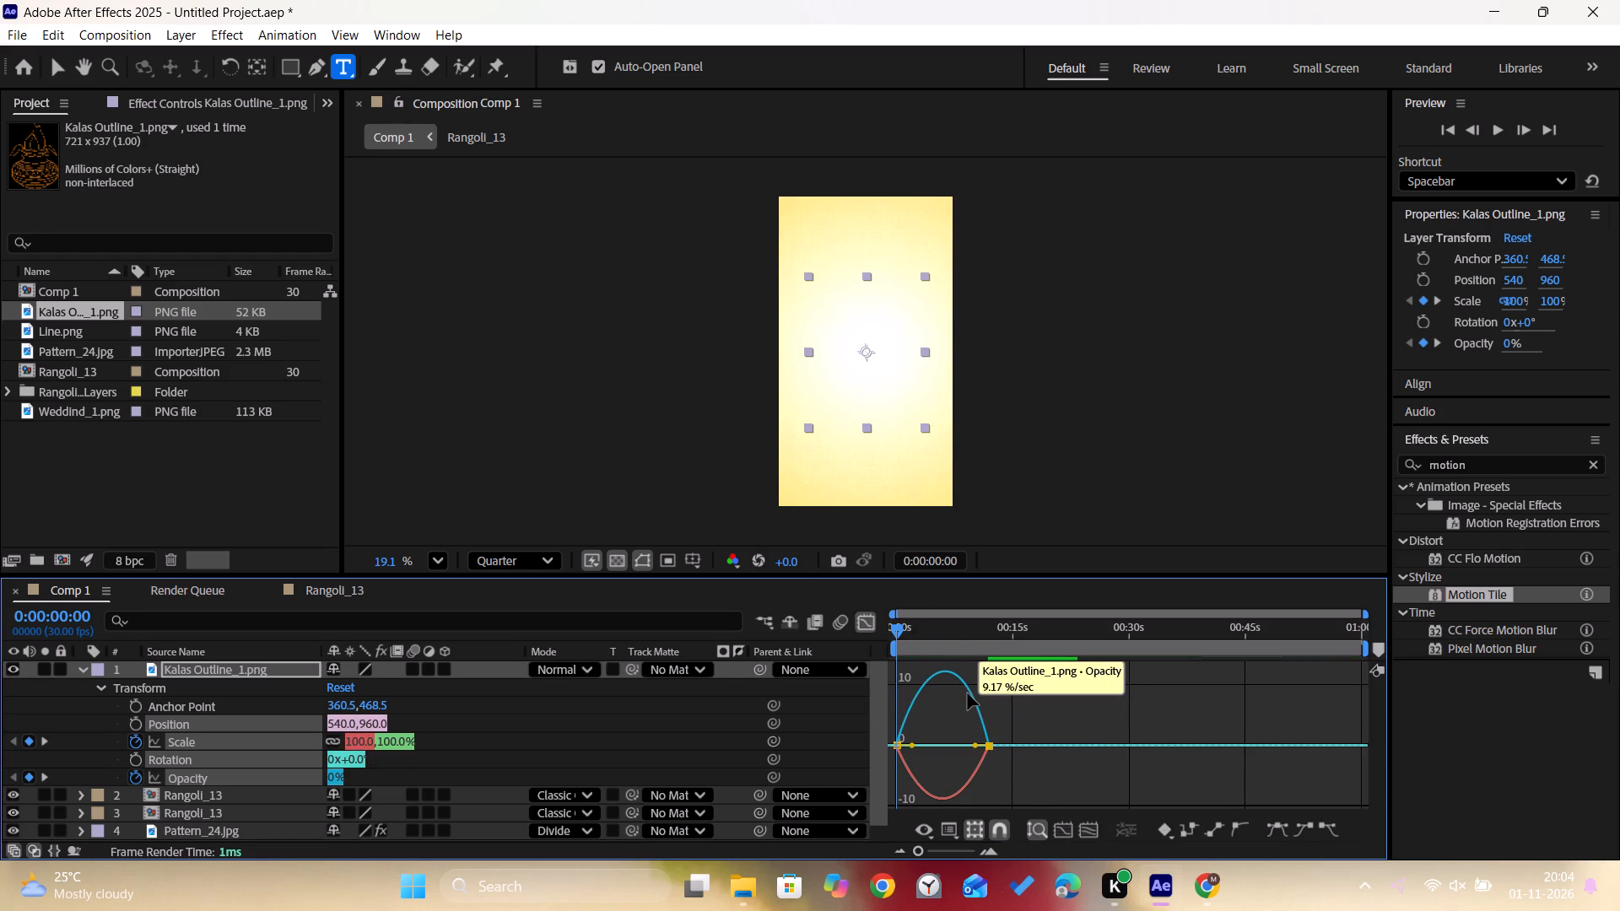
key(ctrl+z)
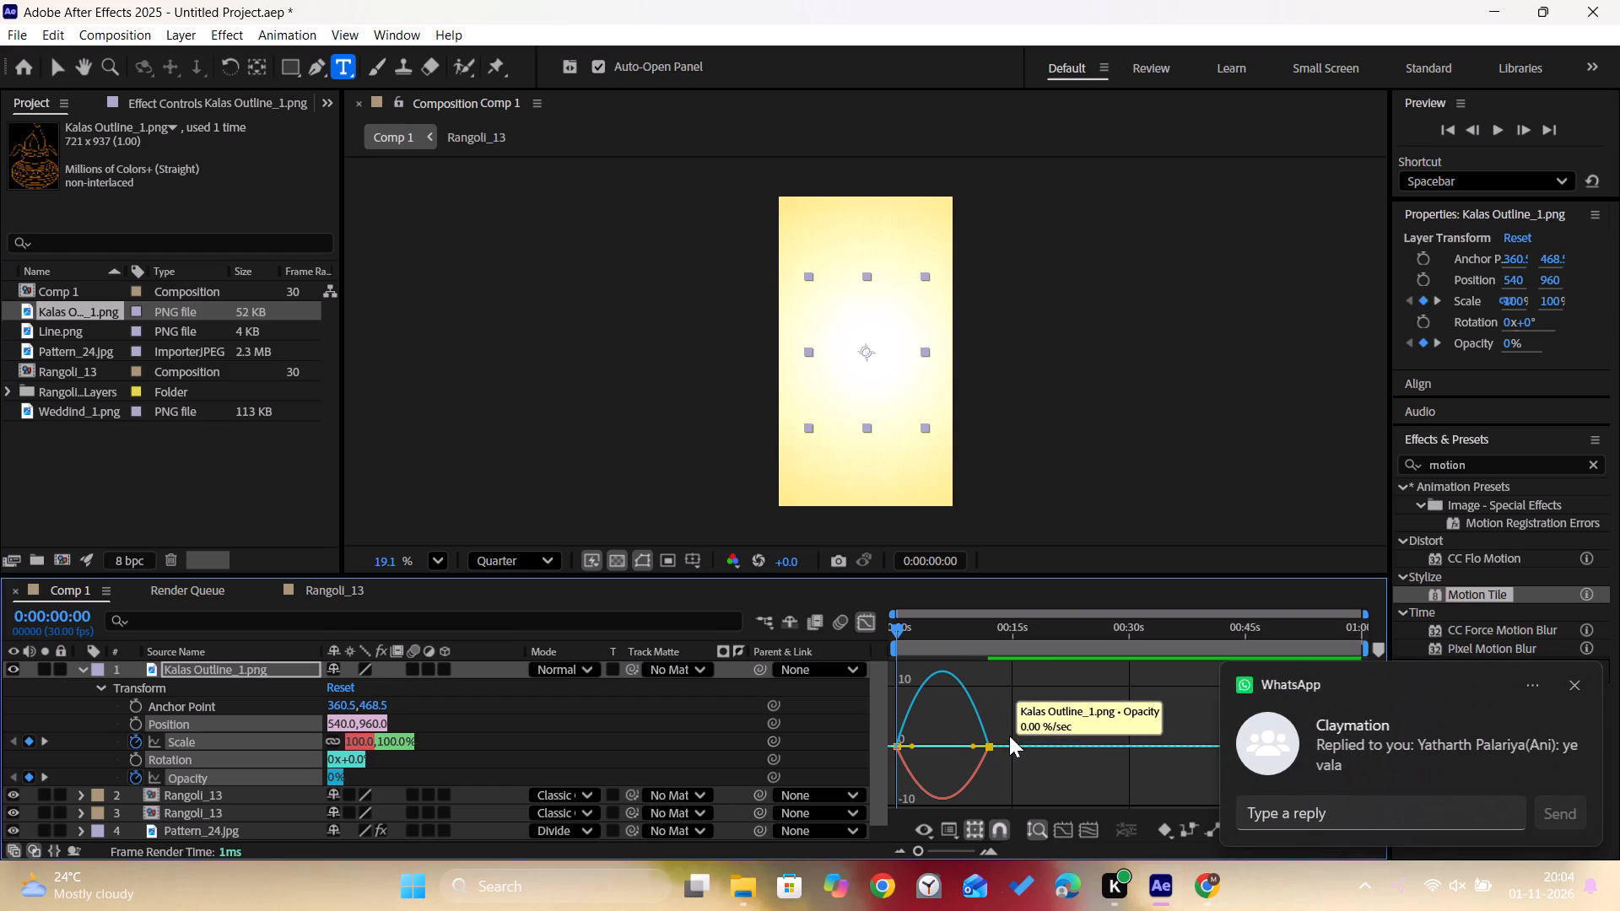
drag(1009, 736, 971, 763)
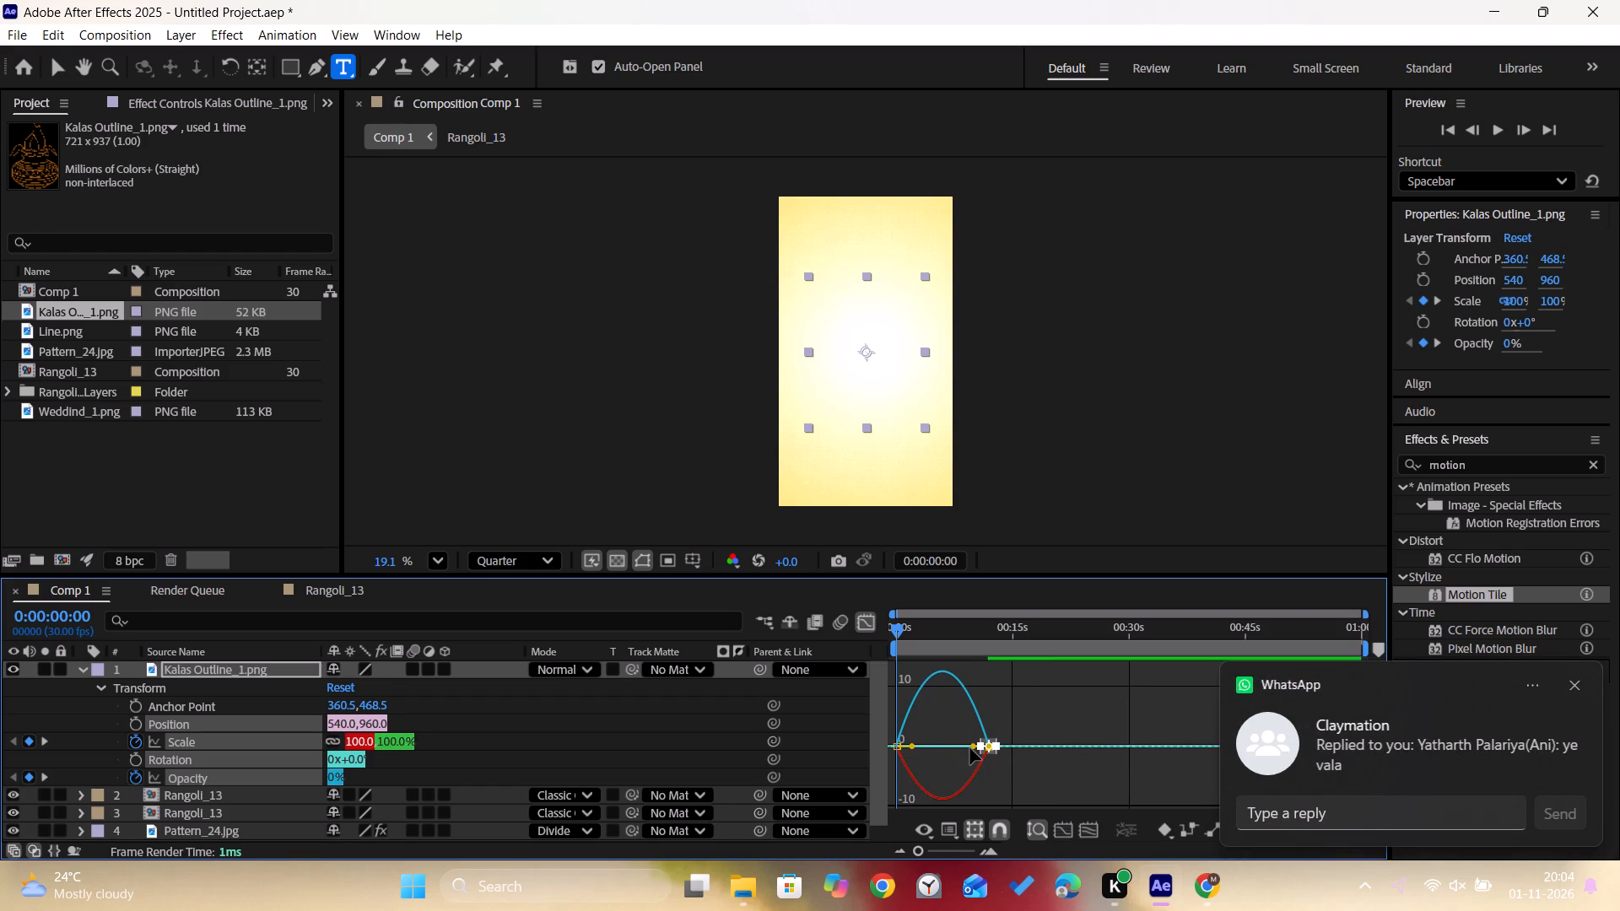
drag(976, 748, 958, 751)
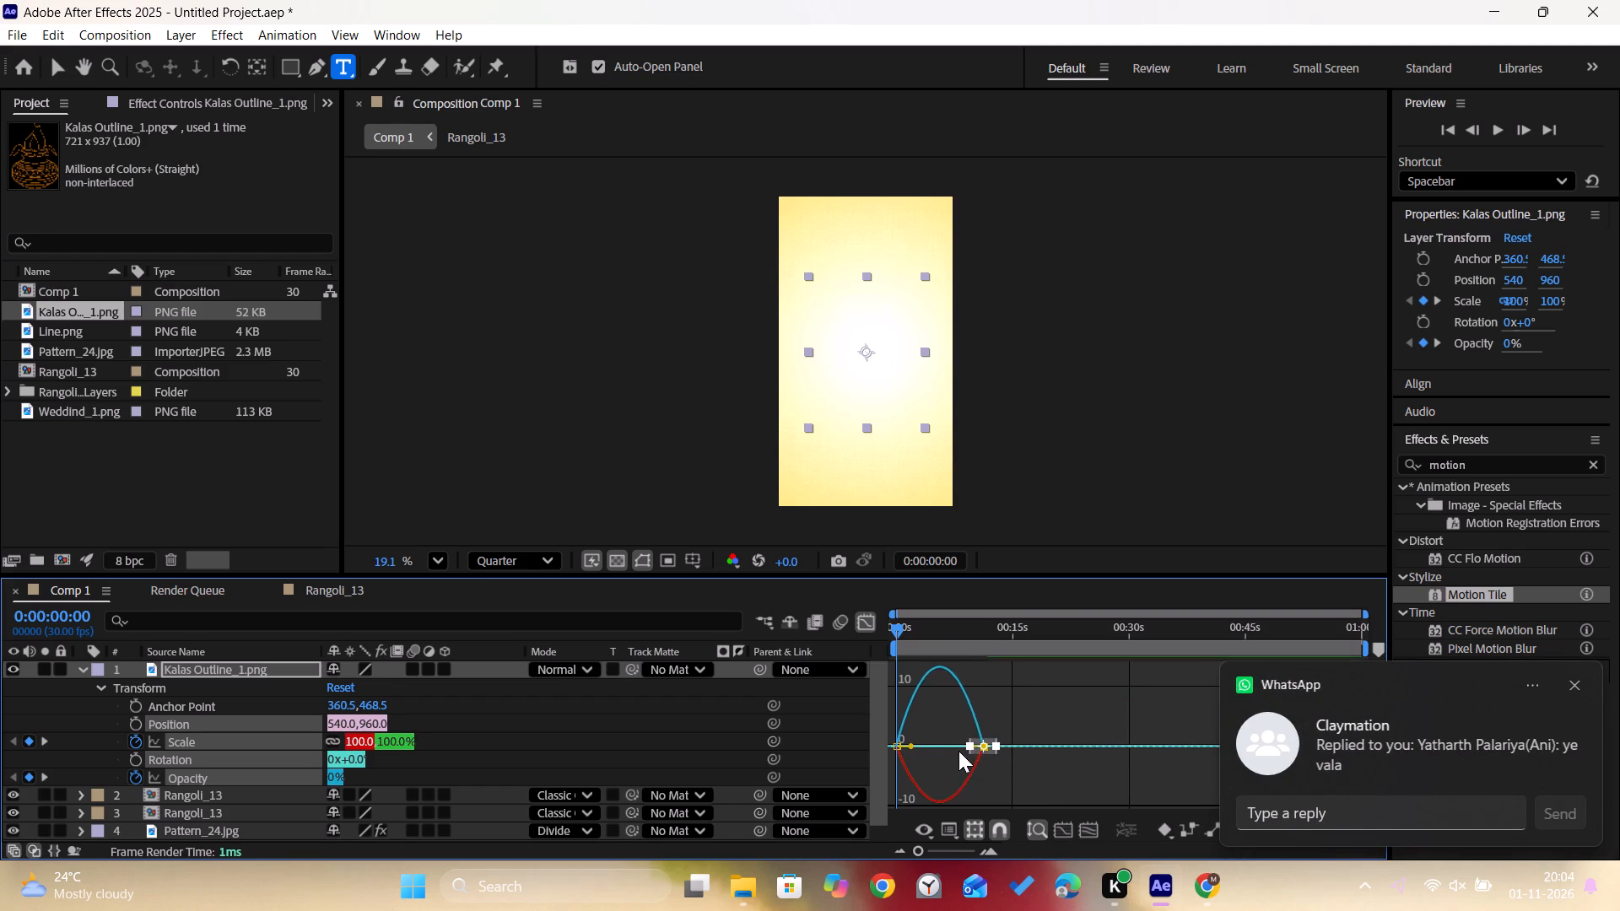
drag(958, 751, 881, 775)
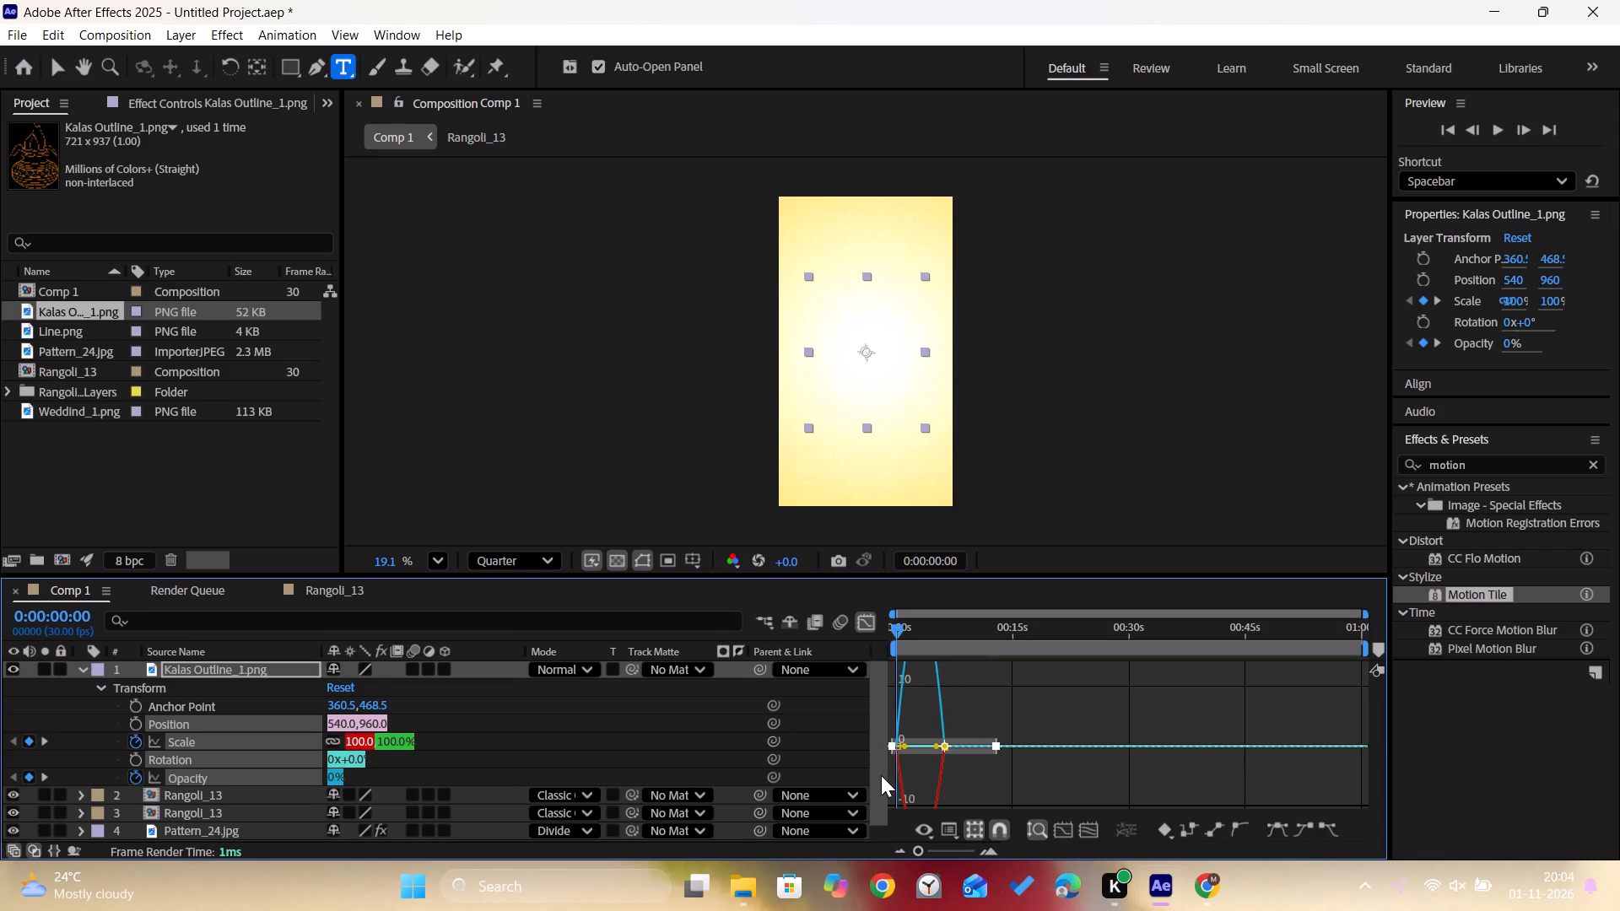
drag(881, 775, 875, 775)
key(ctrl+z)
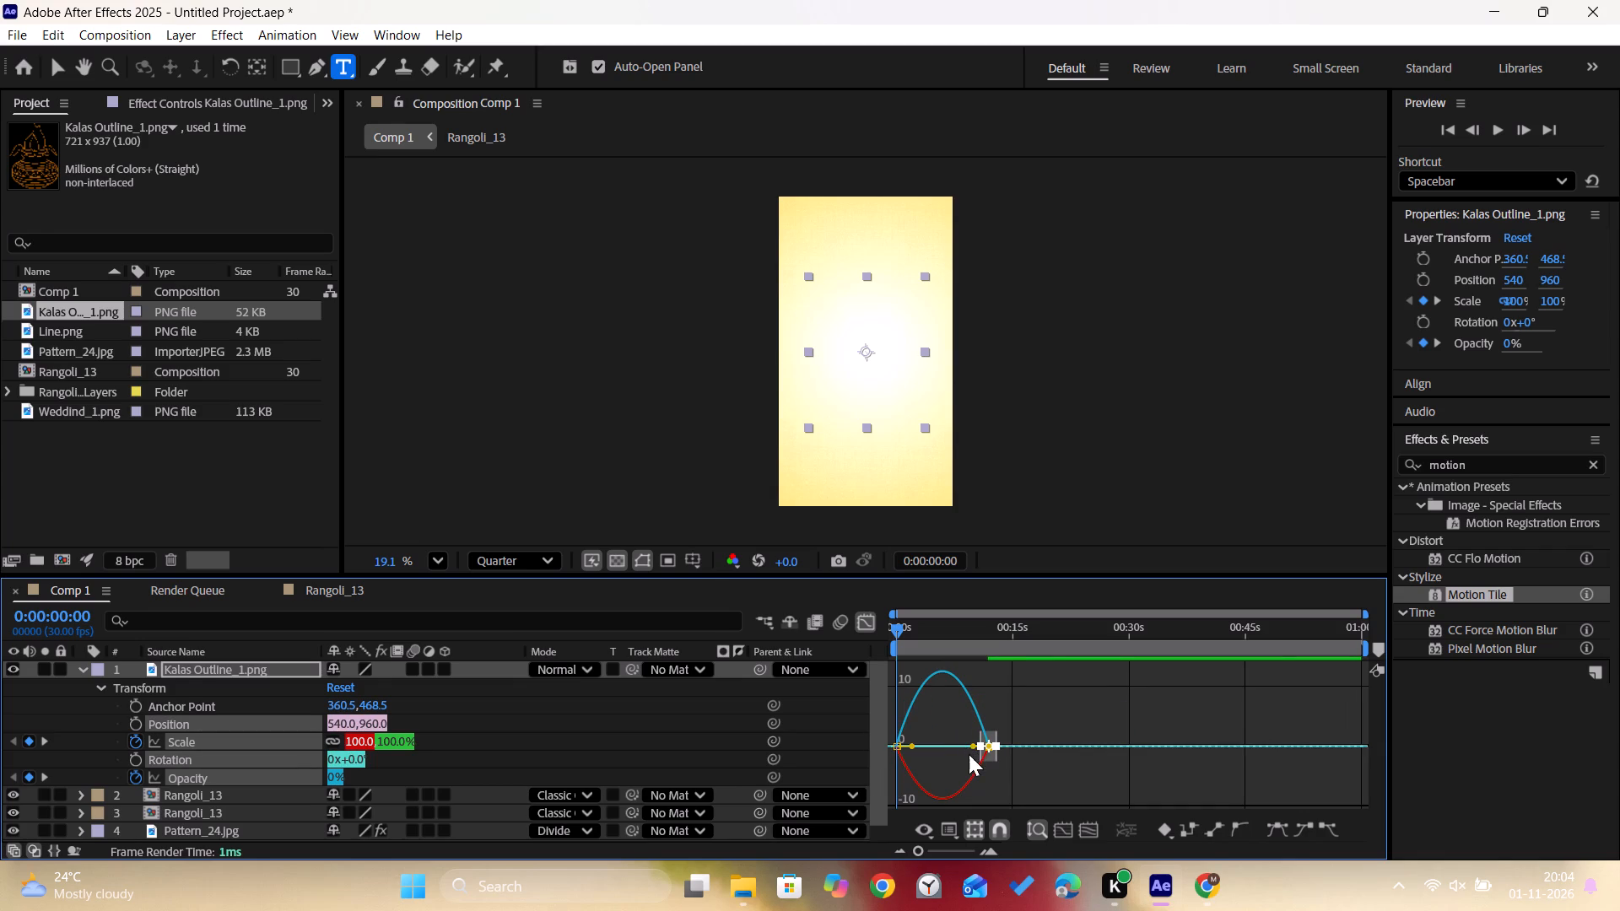
Extend the incoming ease of the ending Scale and Opacity keyframes to 100% influence and return to the layer bar view.
drag(969, 747, 914, 745)
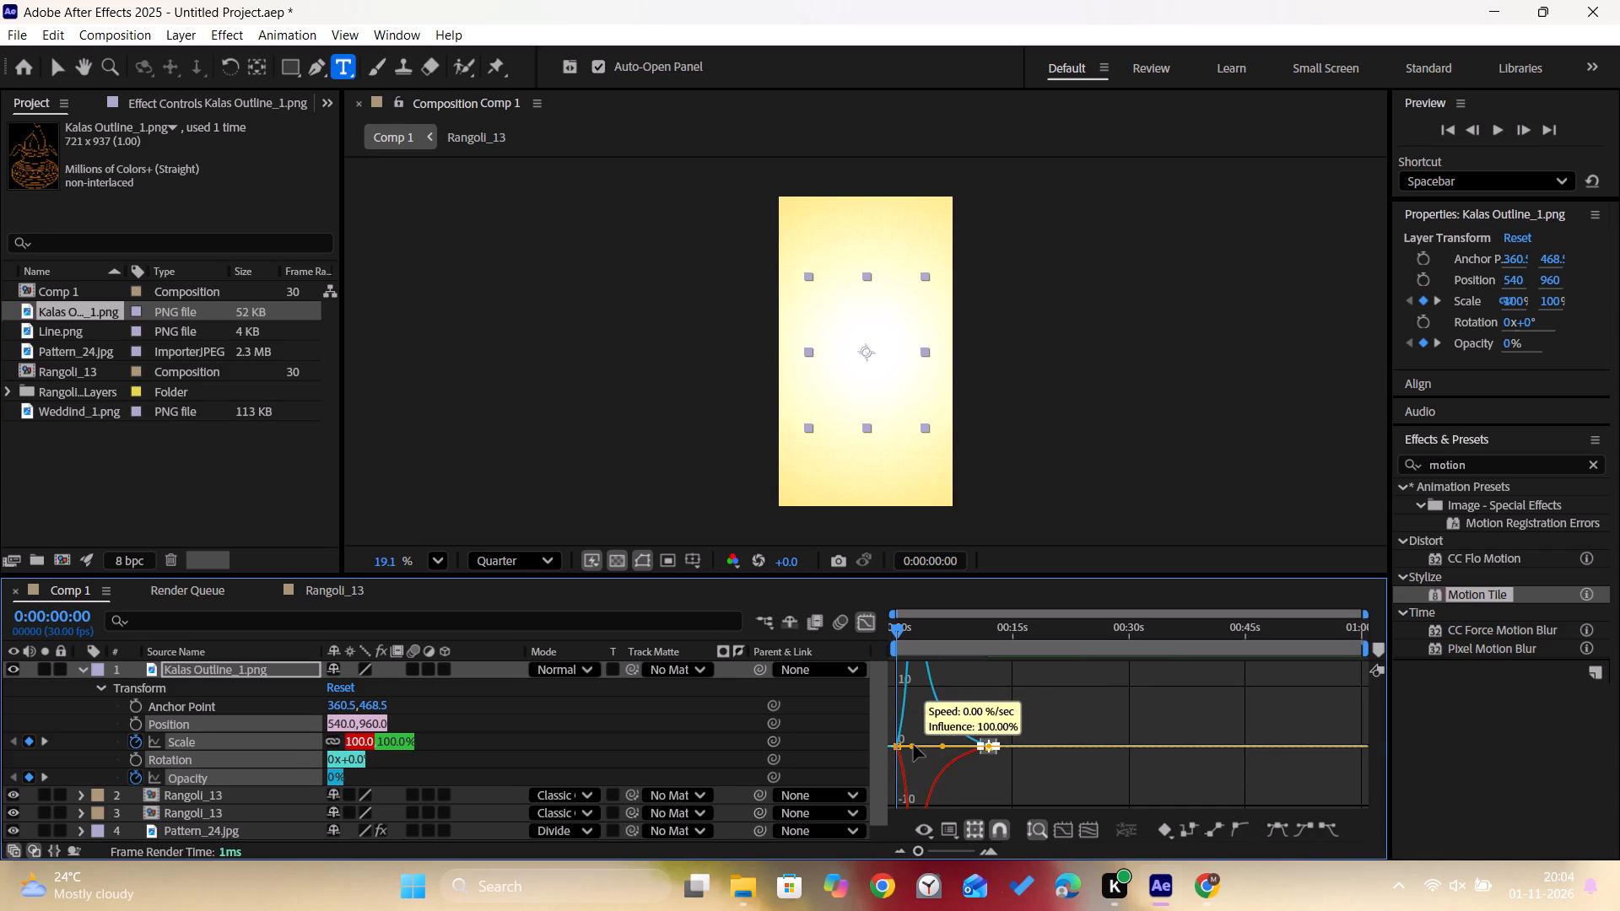
drag(914, 745, 914, 746)
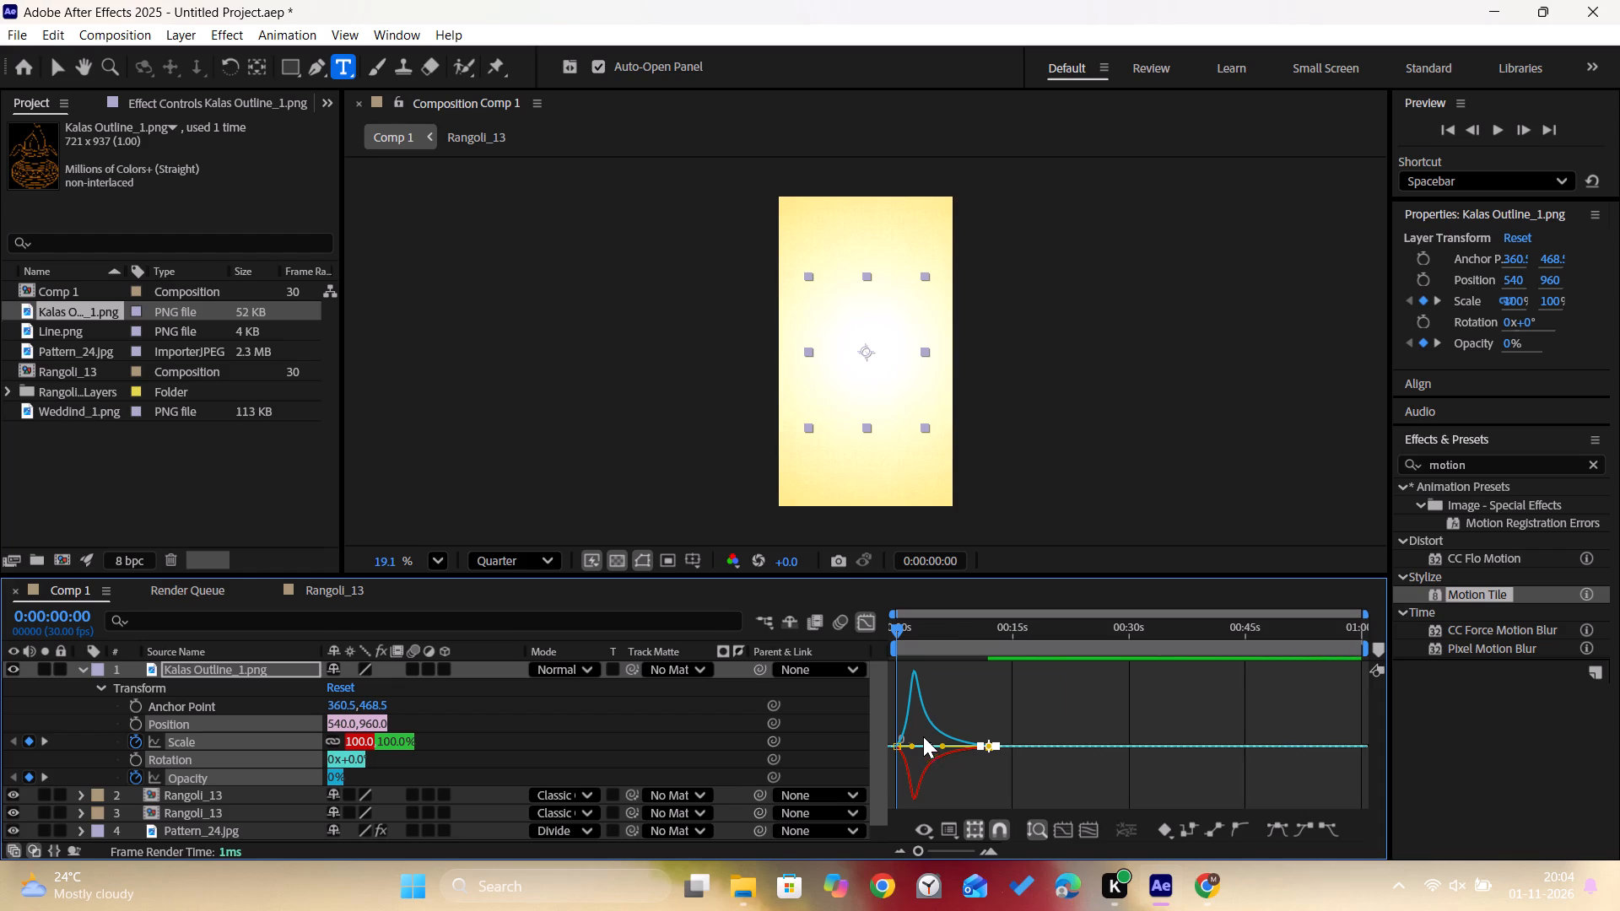
click(866, 626)
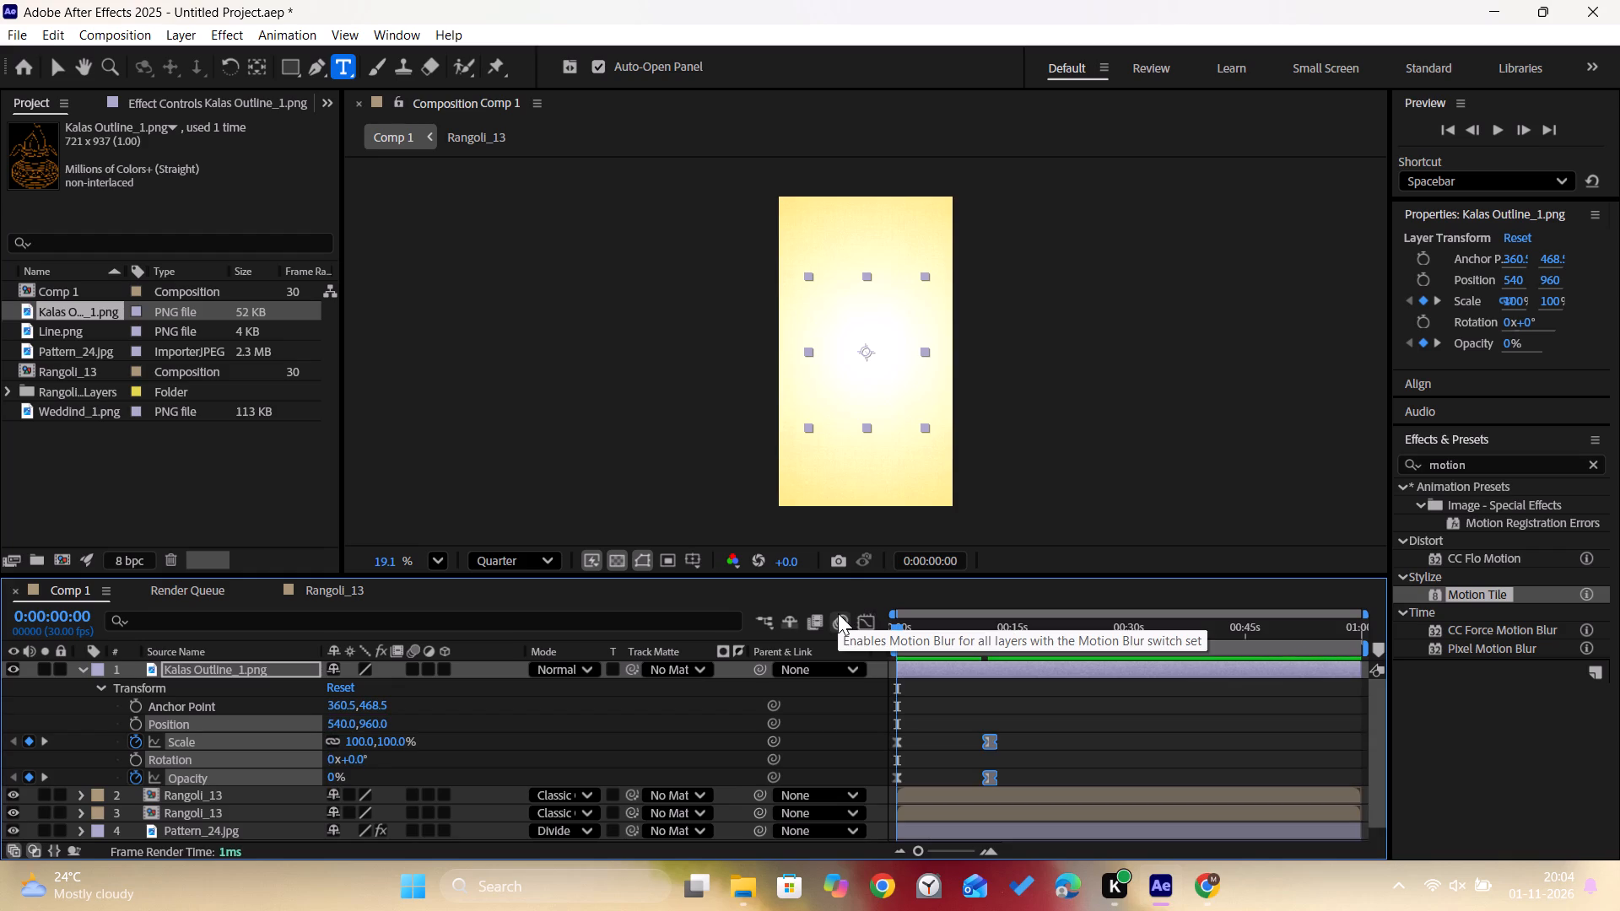
Preview the eased kalash animation from the start of the composition.
key(space)
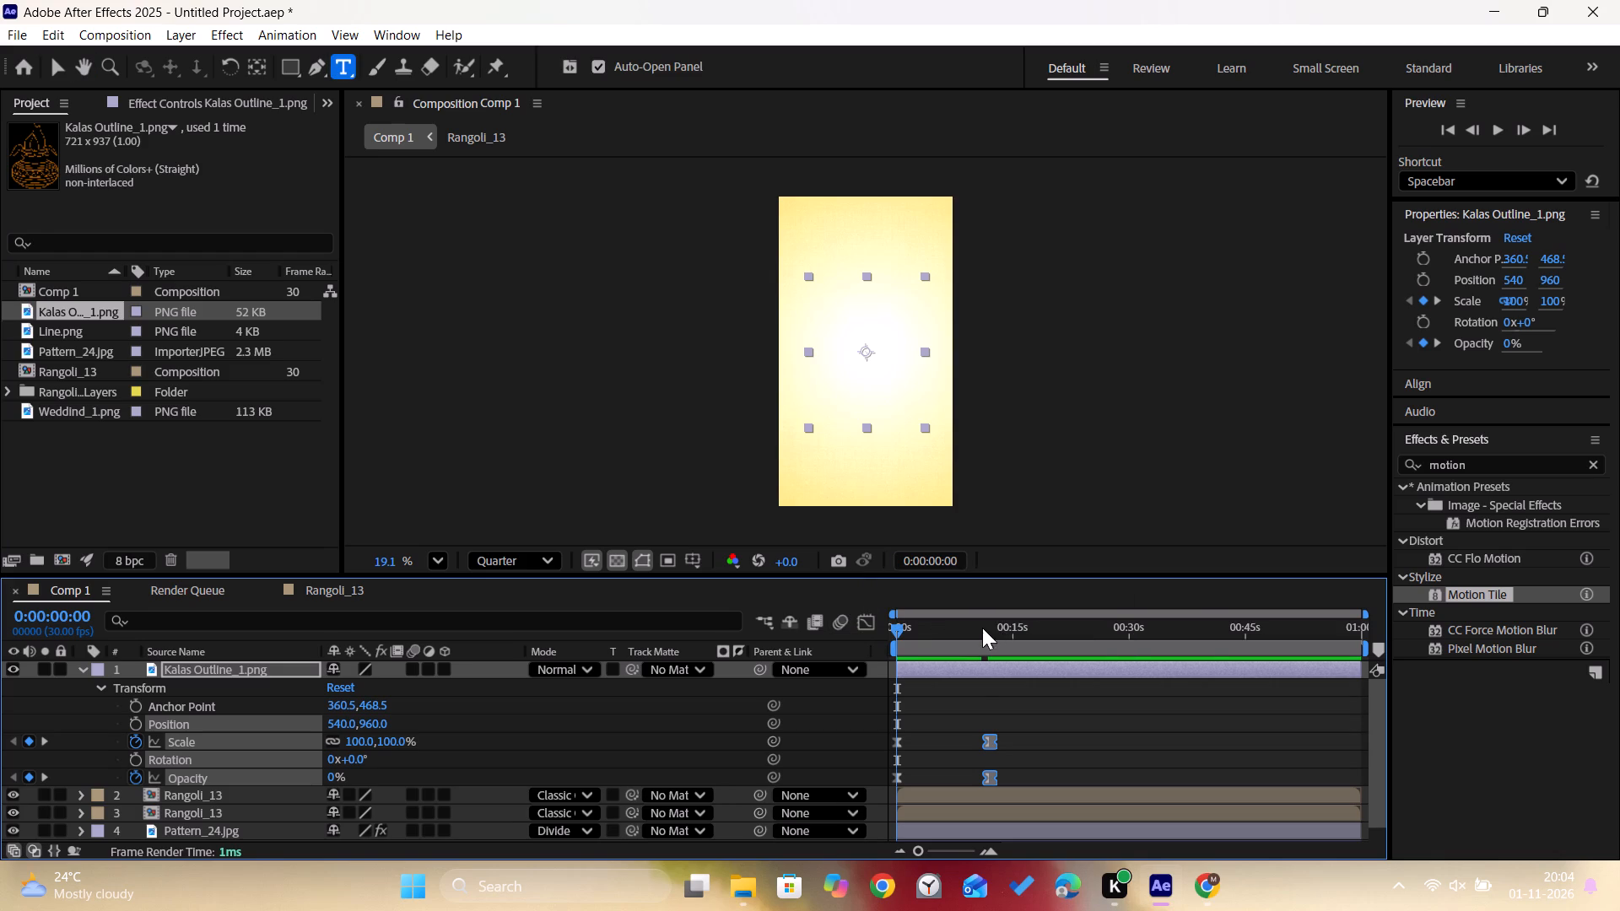
click(982, 628)
drag(978, 628, 823, 637)
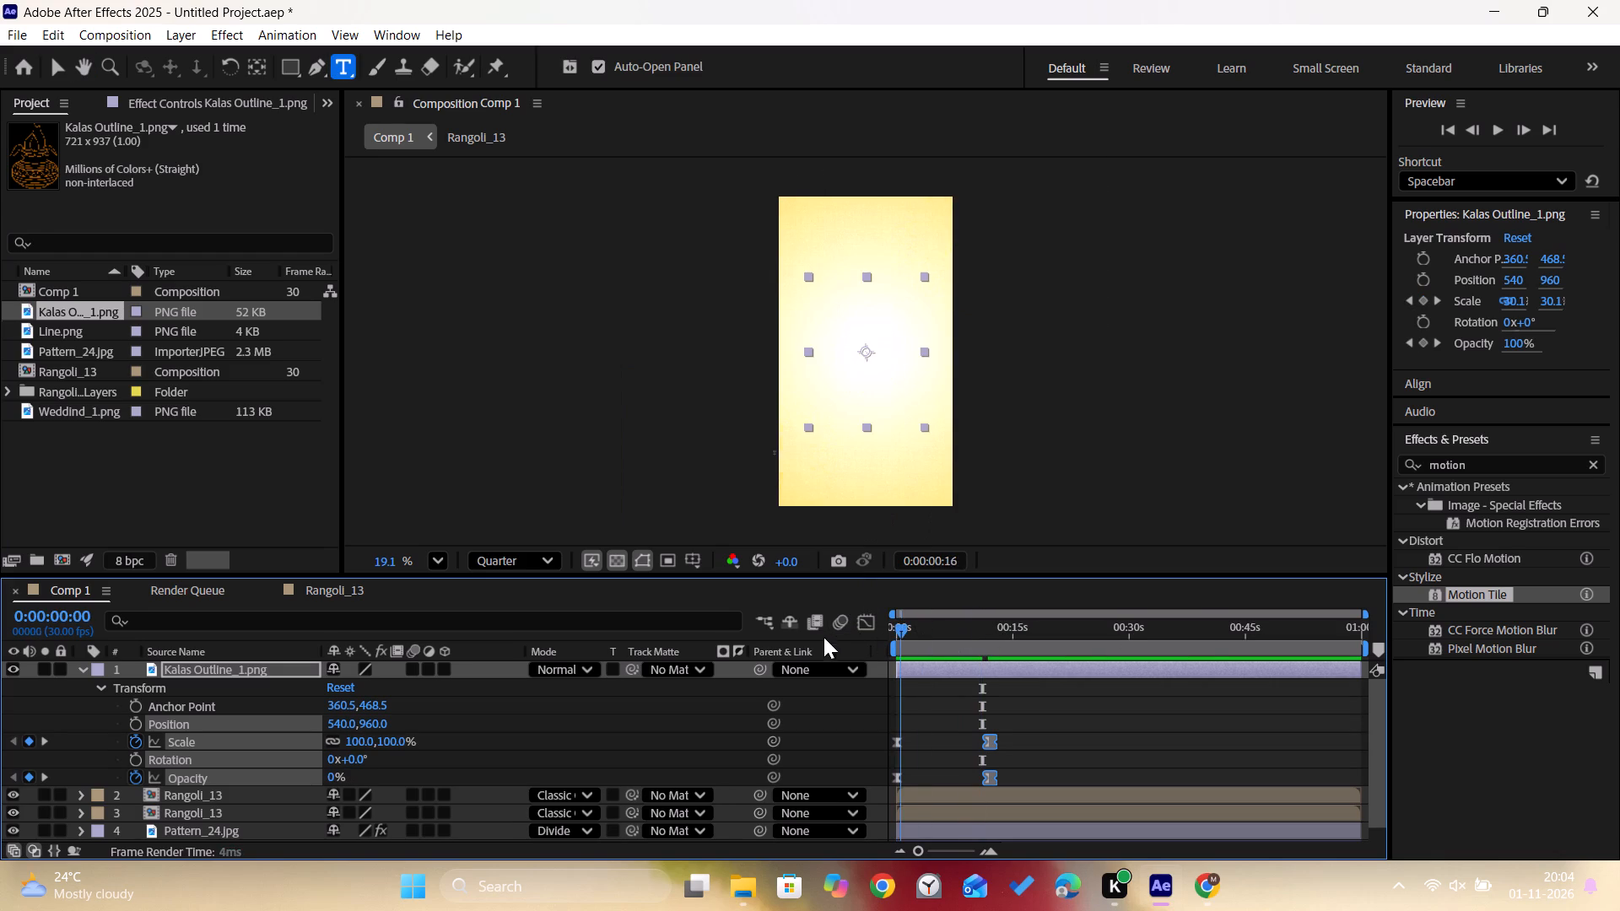
drag(823, 637, 821, 639)
key(space)
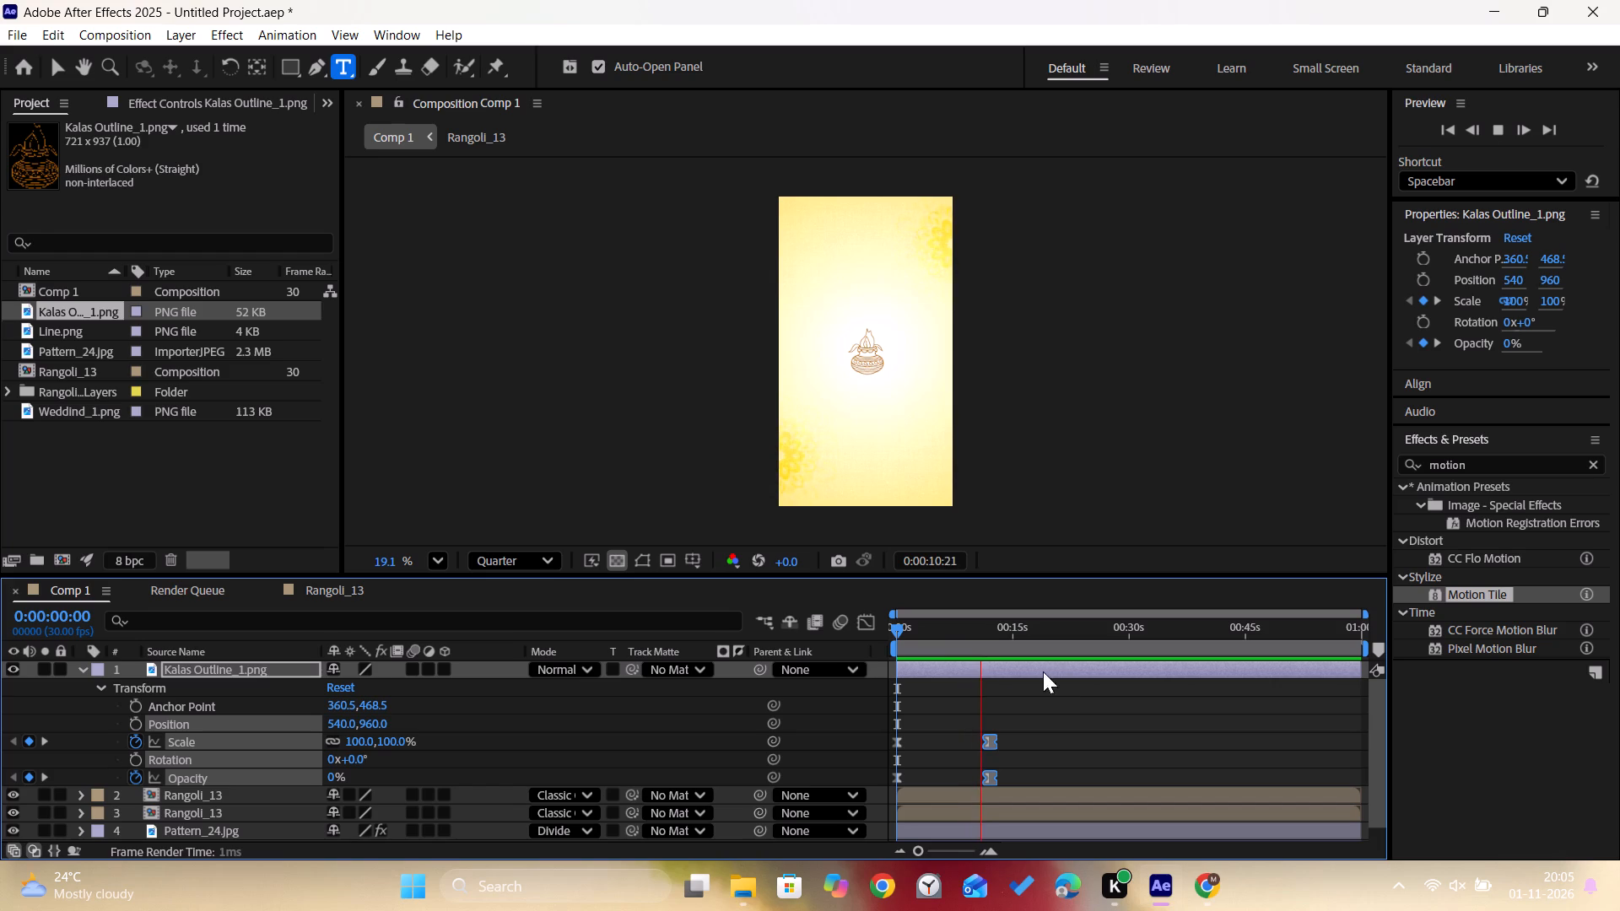
drag(892, 632, 867, 636)
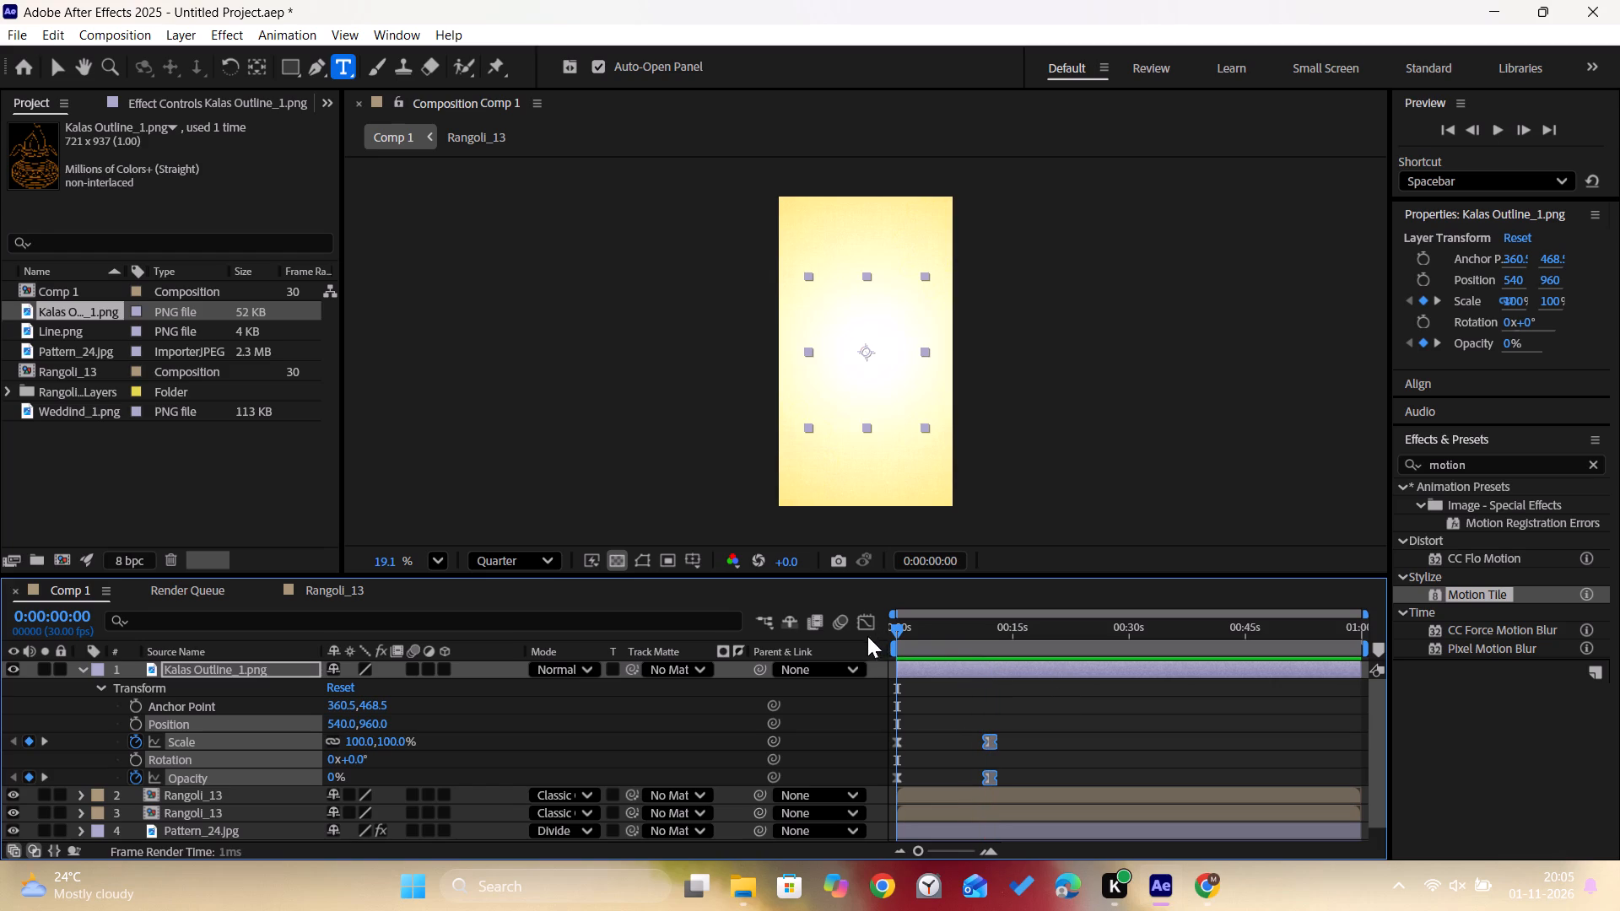
drag(867, 636, 867, 637)
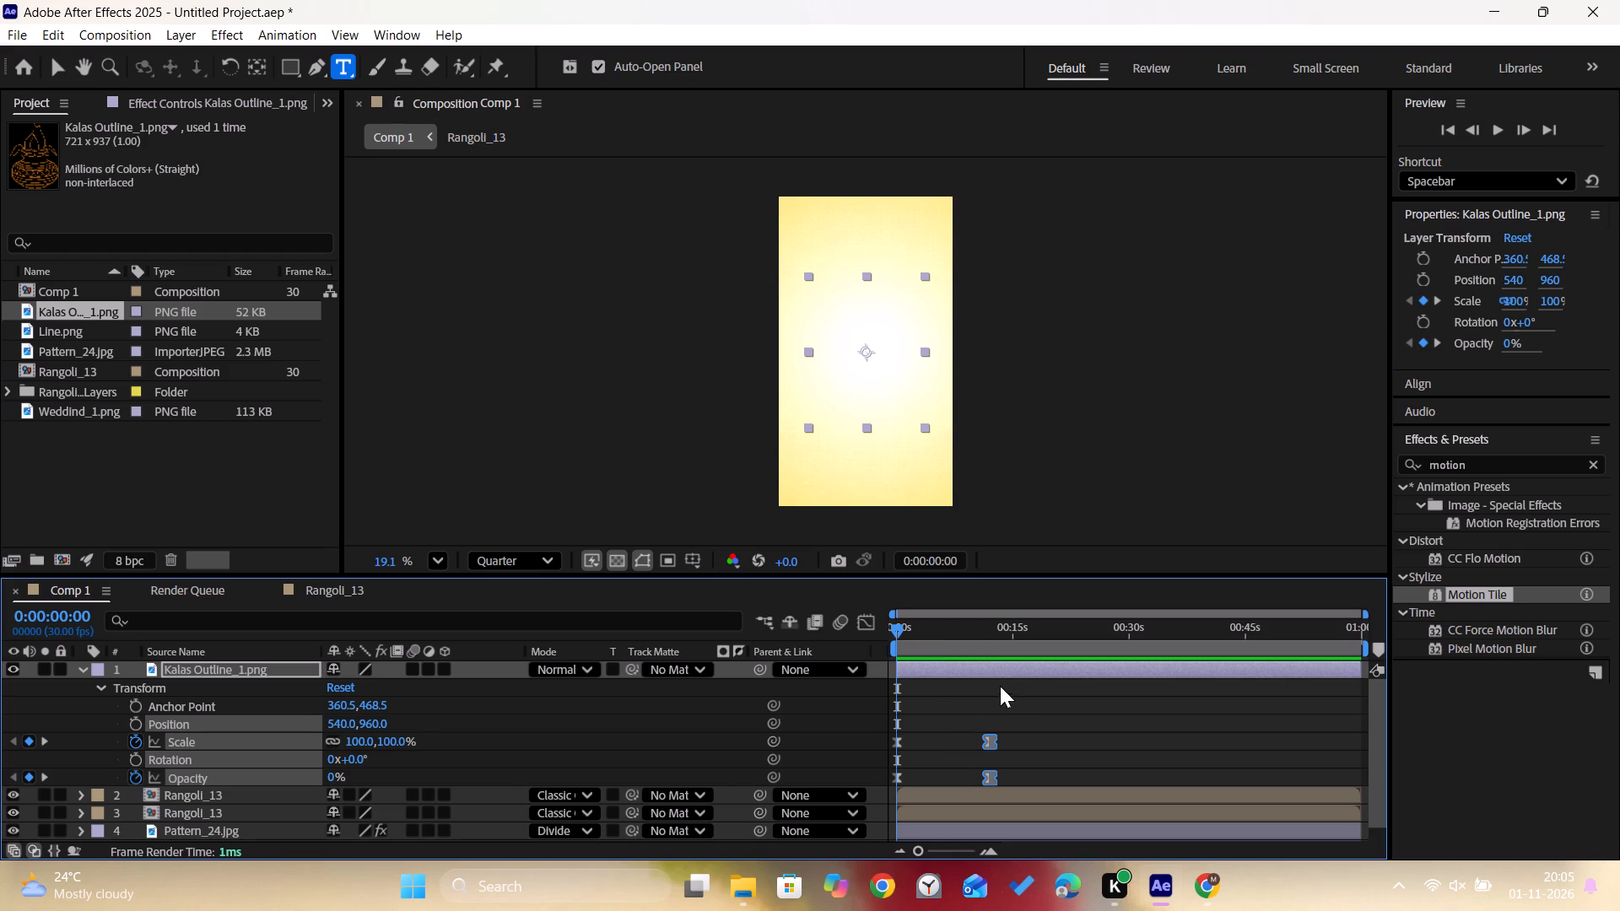
Move the kalash layer's ending Scale and Opacity keyframes together to about 6 seconds and preview the faster animation from the start.
drag(1008, 730, 965, 784)
drag(986, 746, 957, 746)
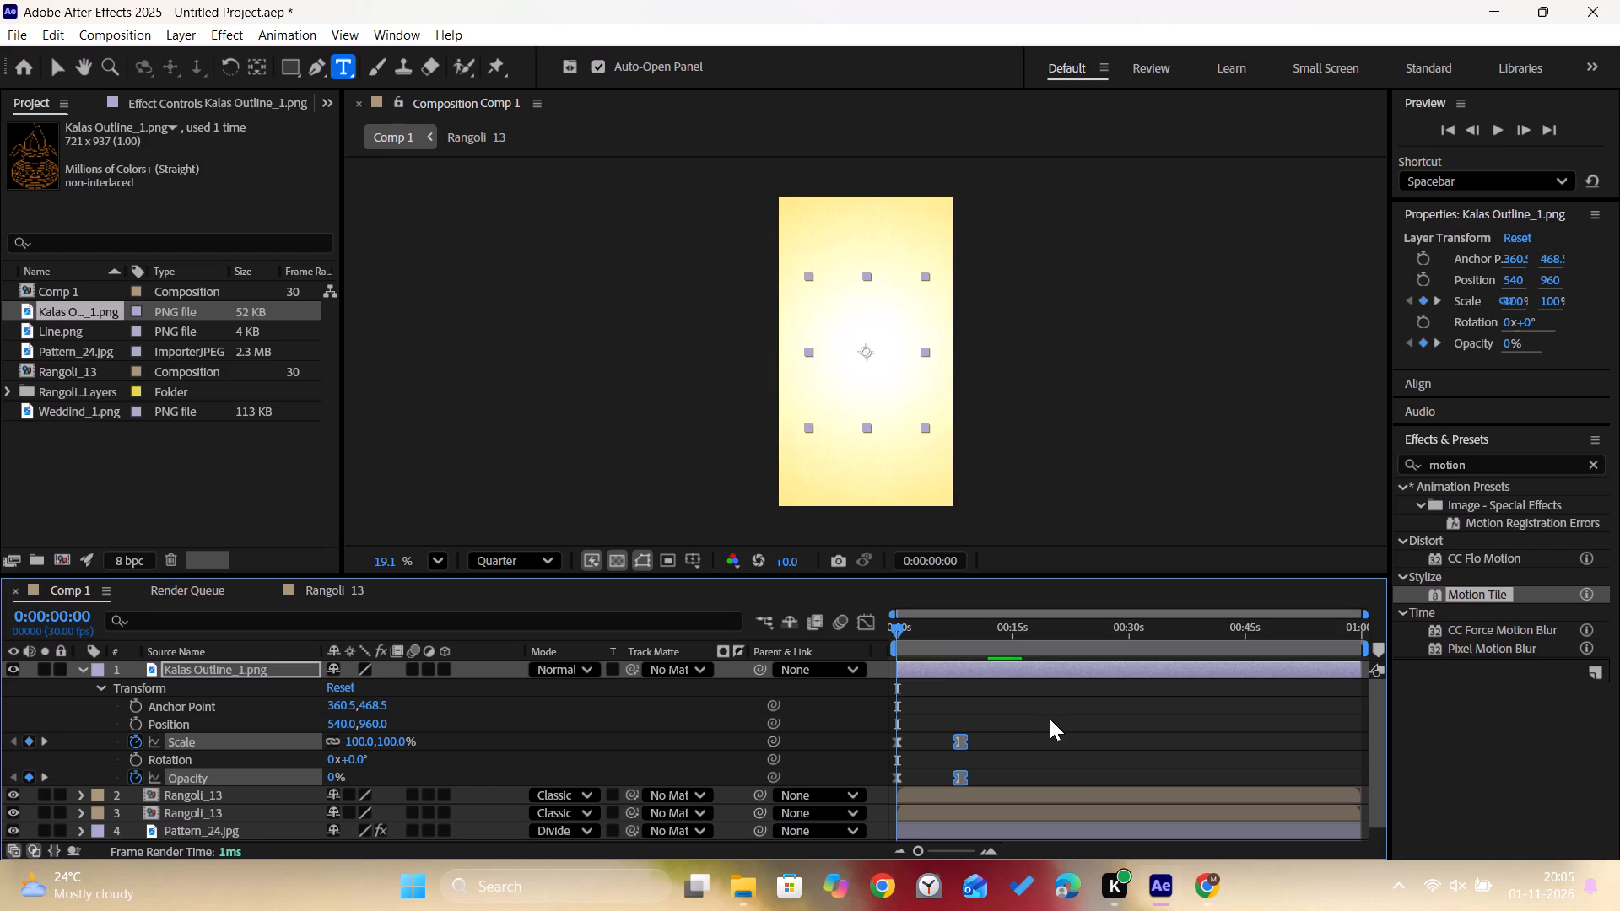
key(space)
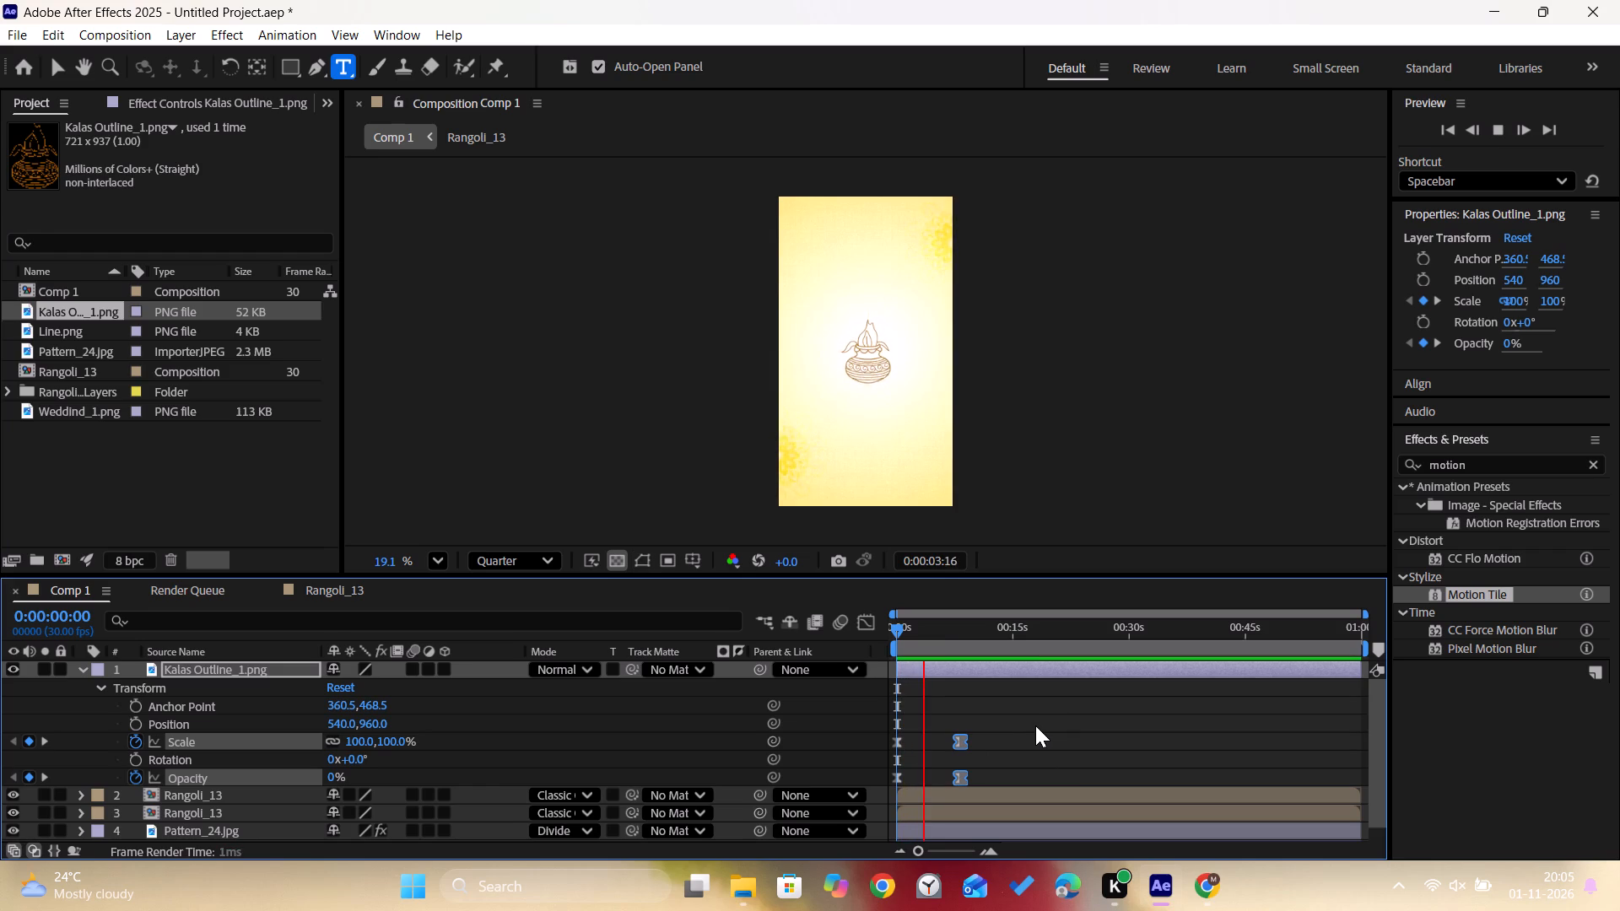
drag(952, 739, 949, 740)
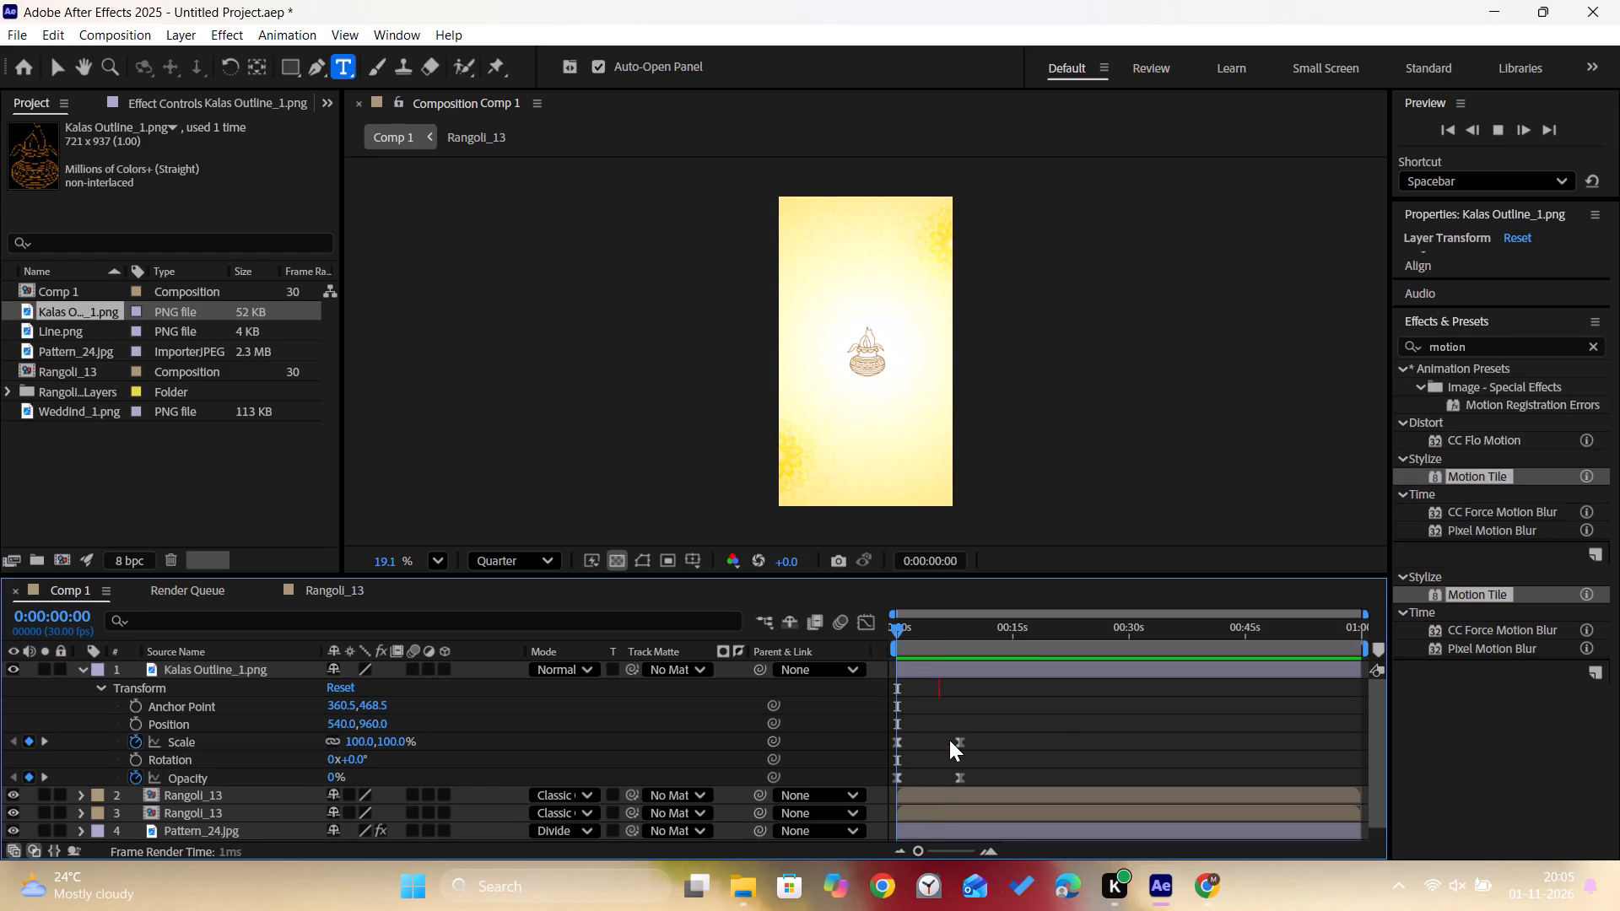
drag(949, 740, 933, 746)
drag(979, 739, 931, 775)
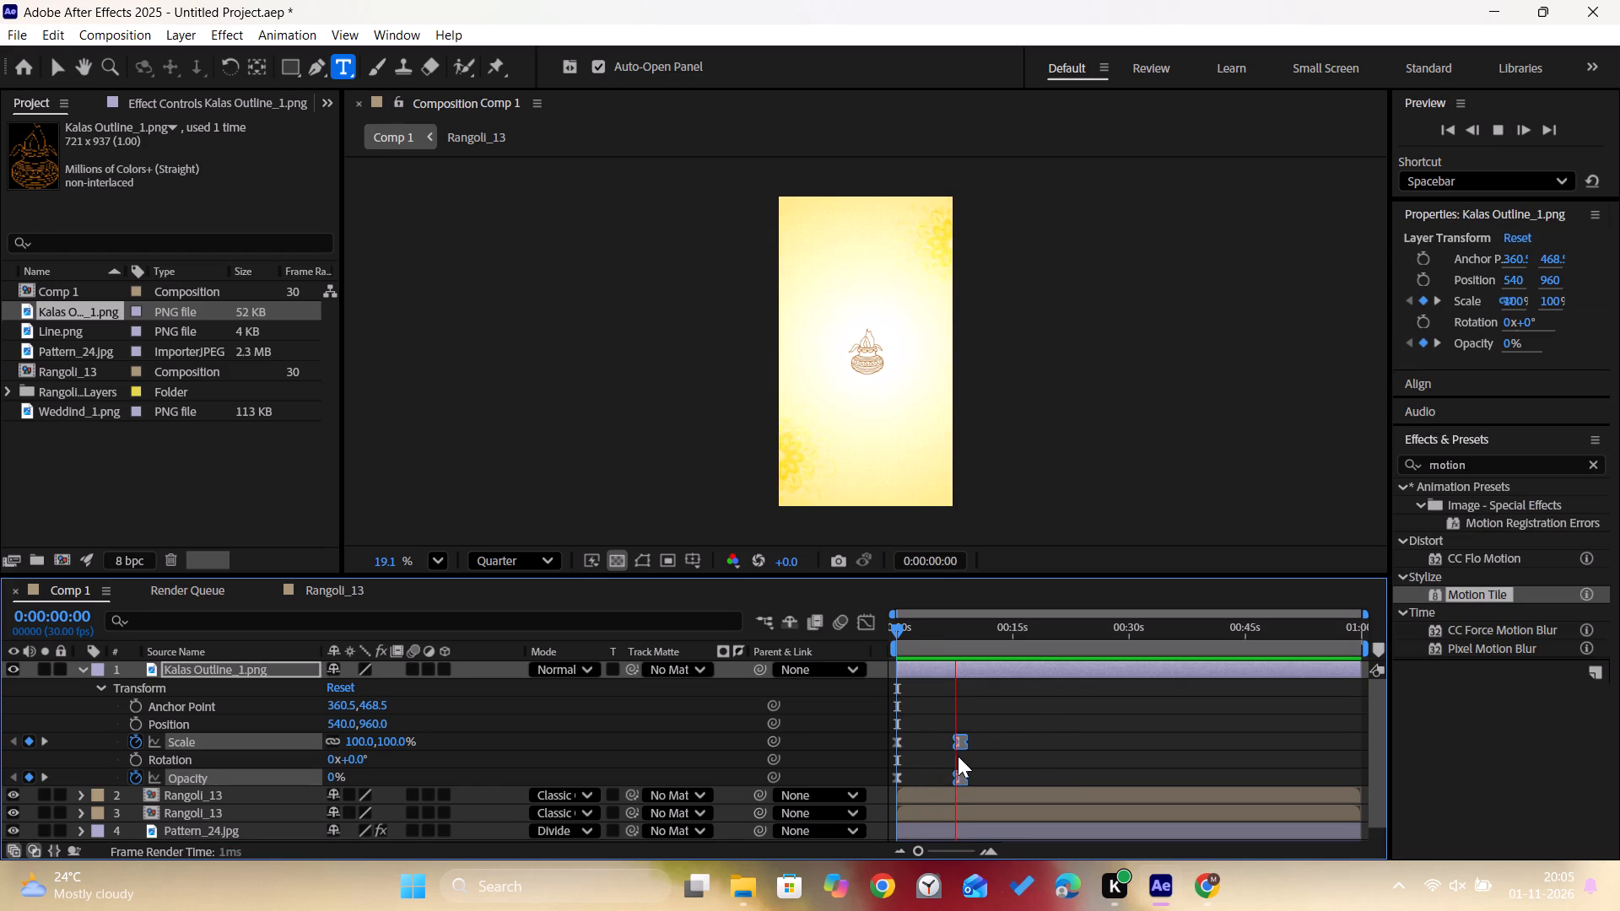
drag(961, 743, 943, 748)
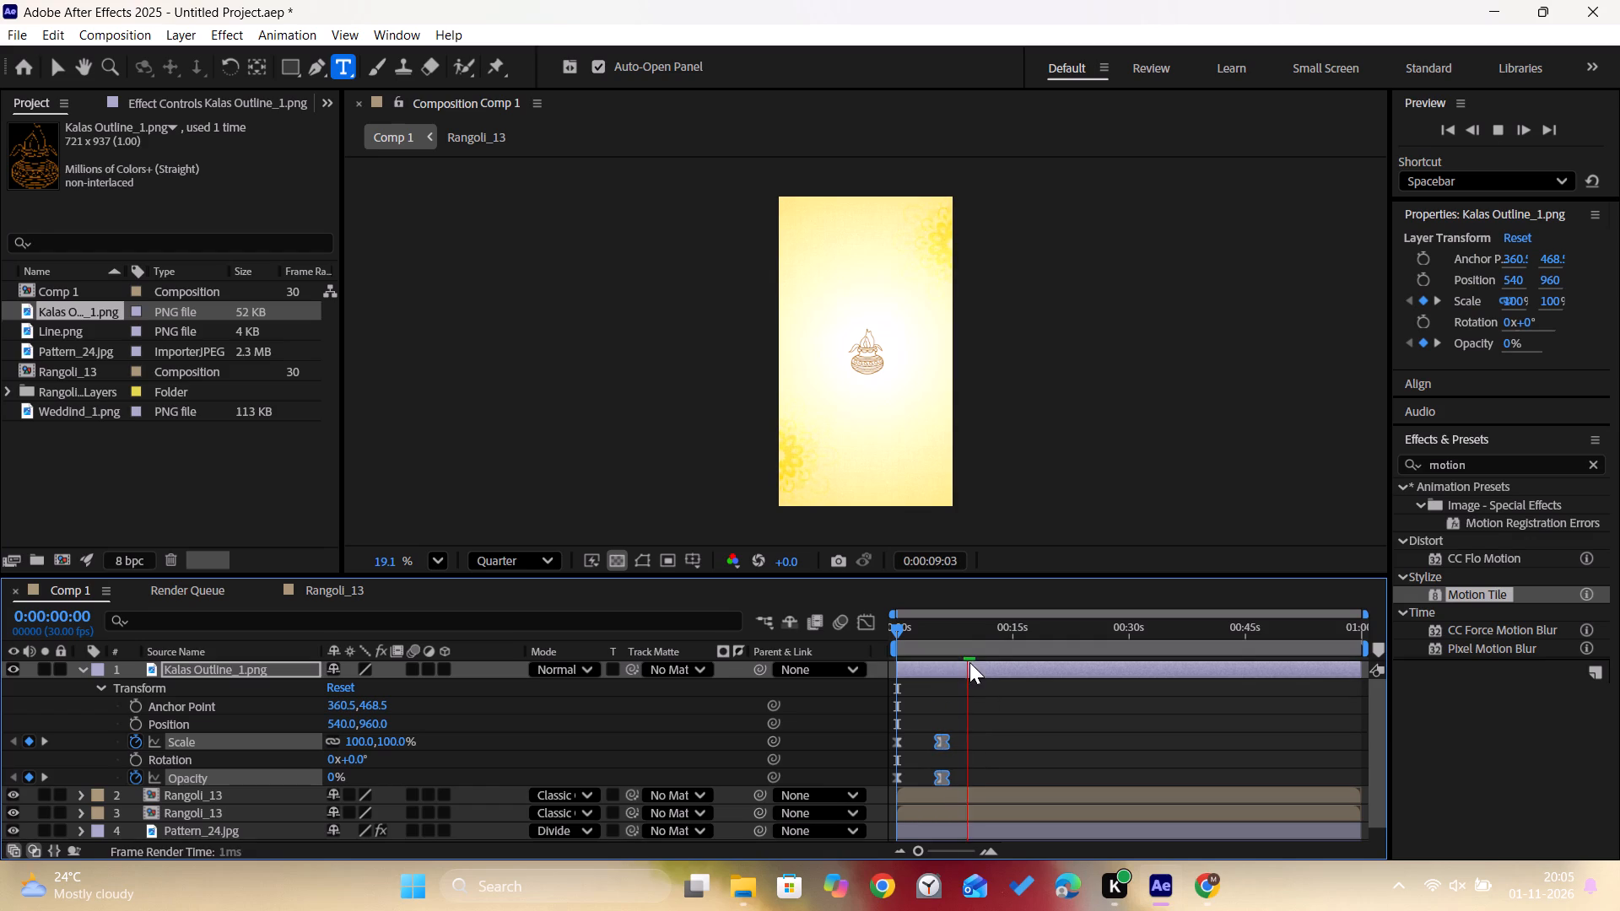
drag(959, 644, 873, 641)
key(space)
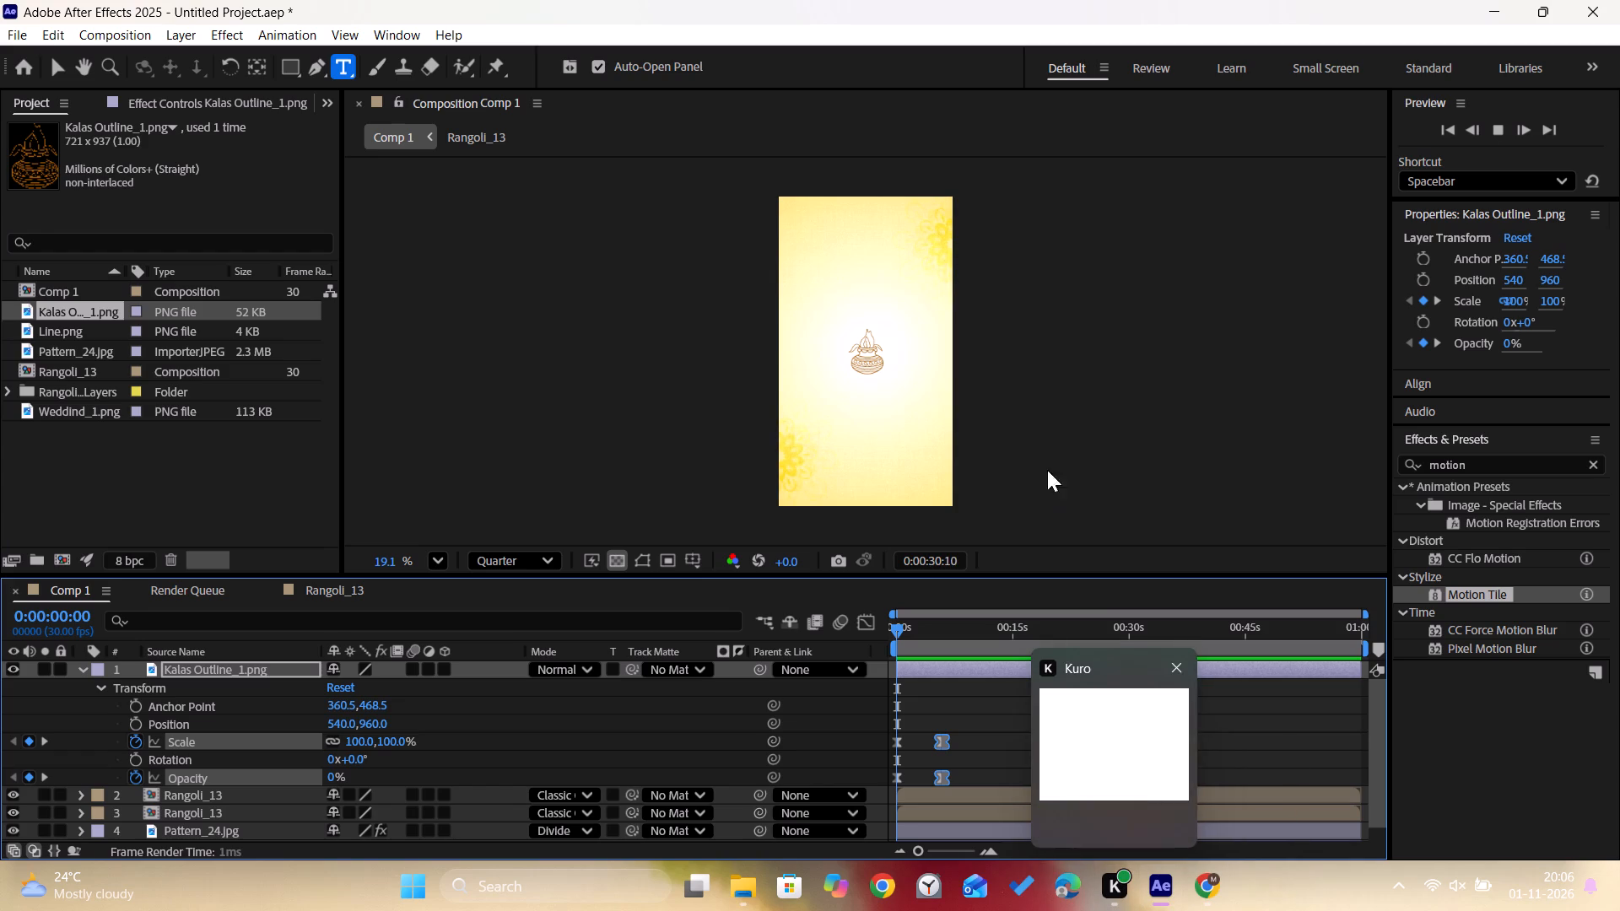
click(1026, 426)
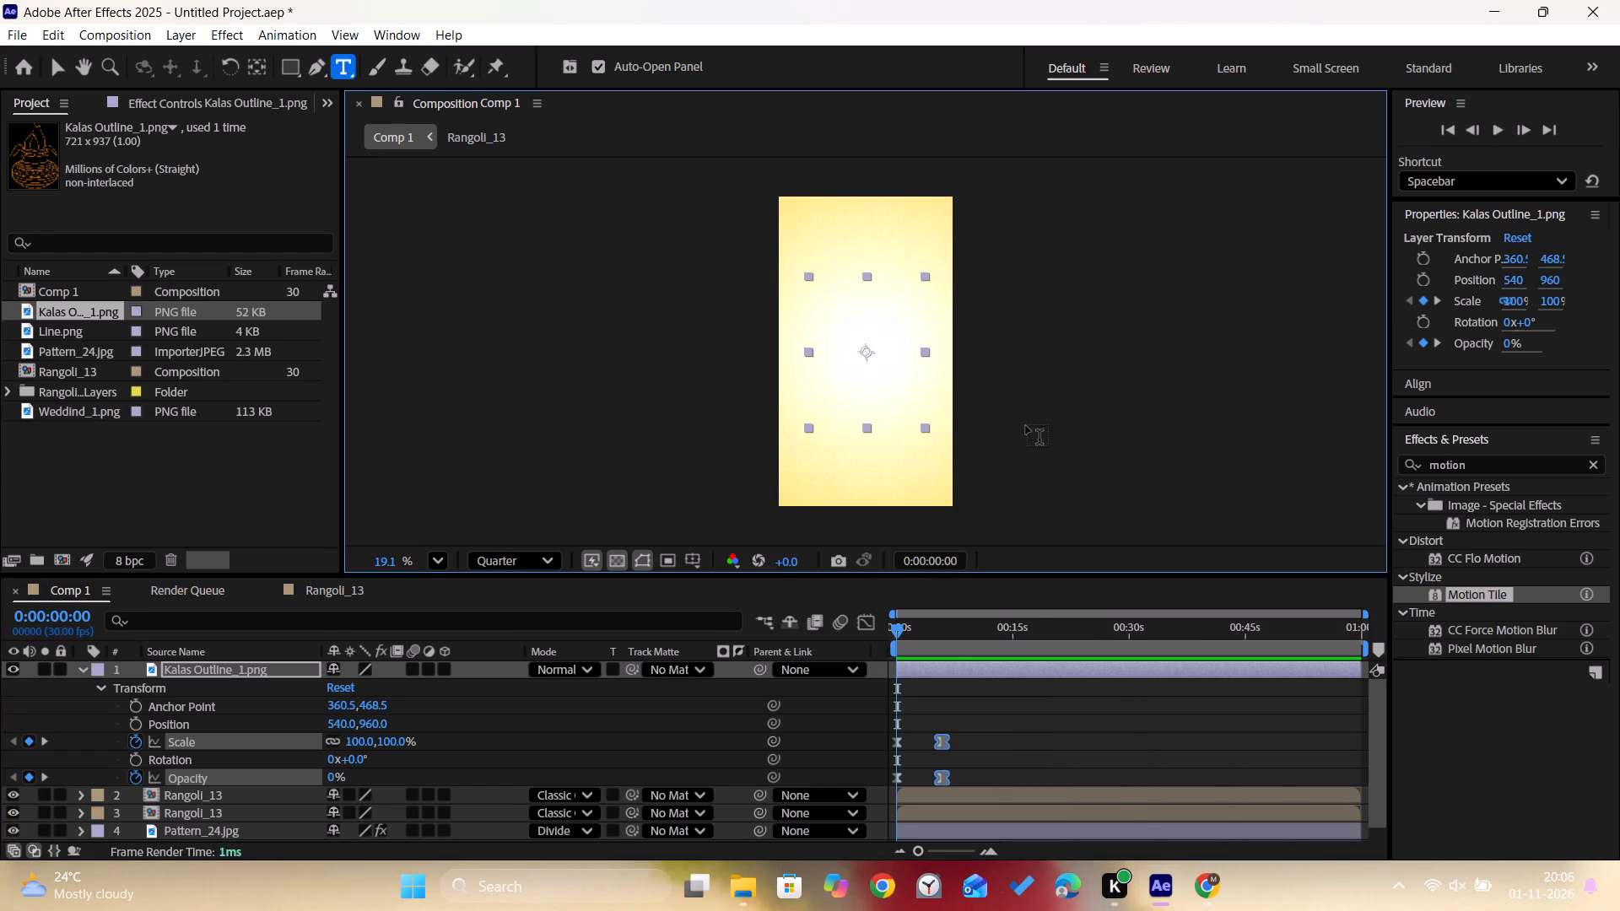